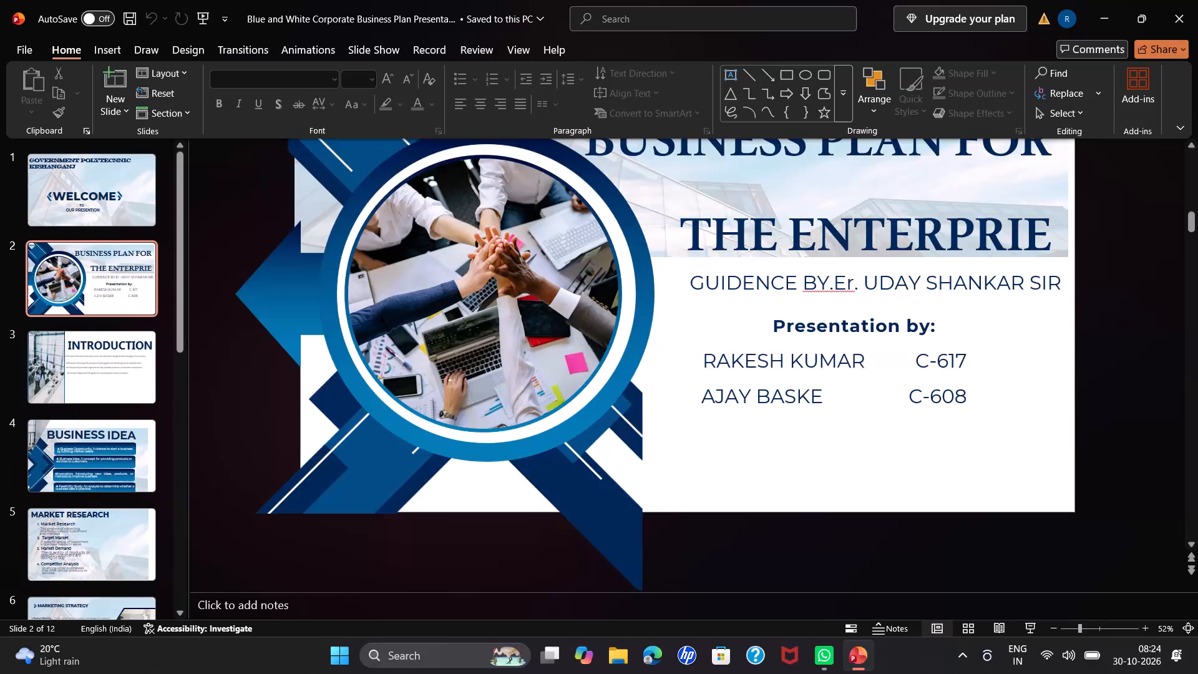
# Review the business plan slides from the enterprise title slide through the SWOT Analysis slide.
pyautogui.scroll(-6, 587, 364)
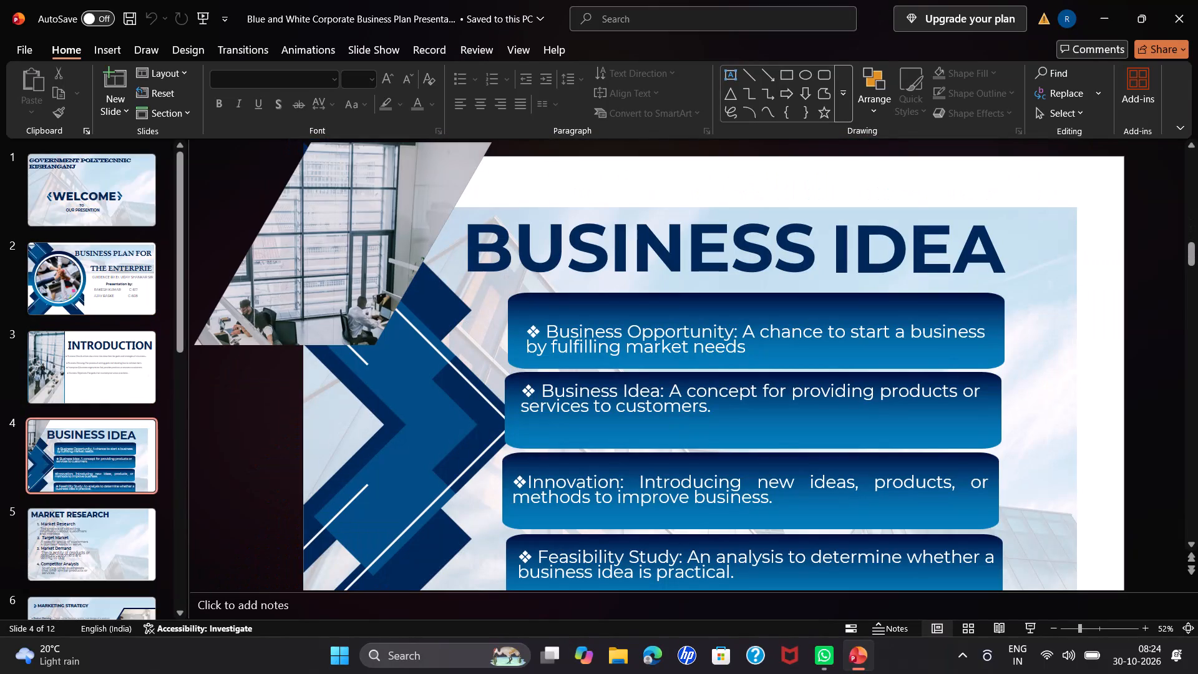
pyautogui.scroll(-7, 585, 361)
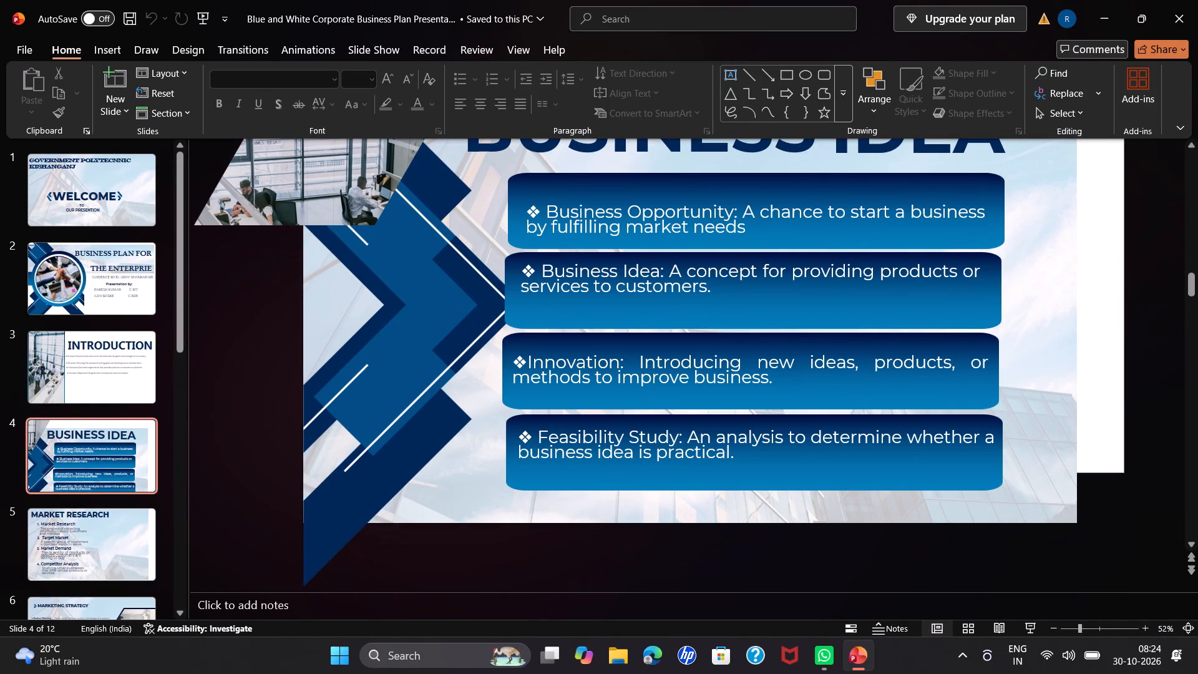
pyautogui.scroll(-4, 585, 361)
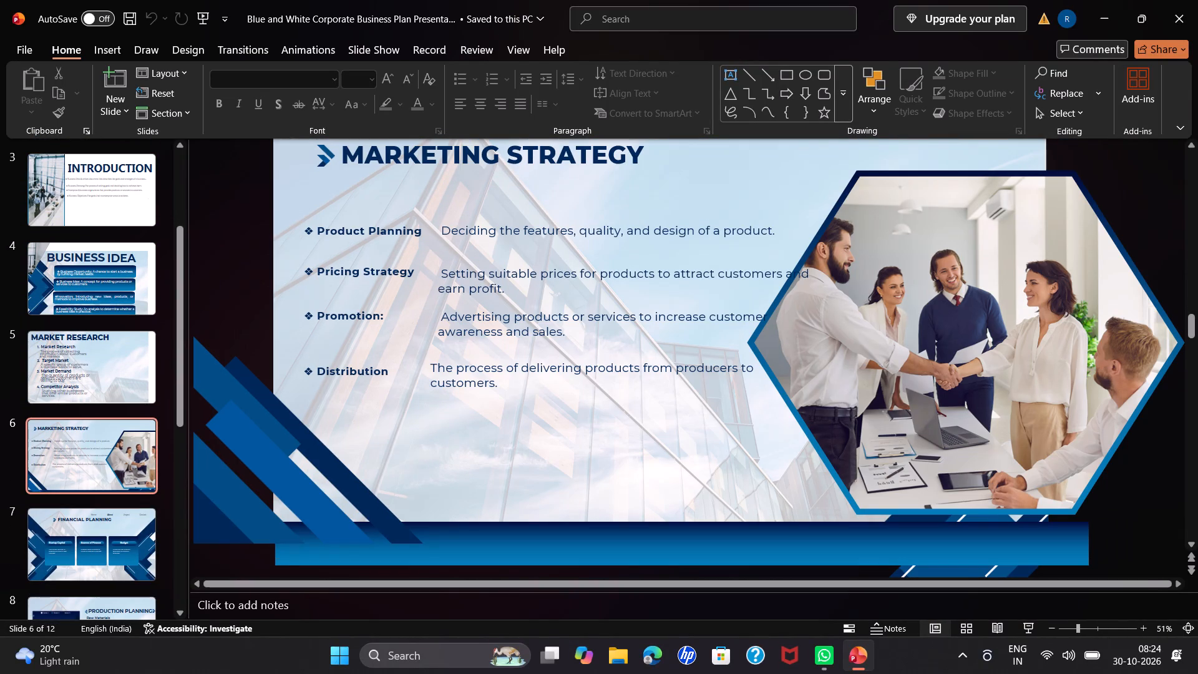
pyautogui.scroll(-5, 548, 328)
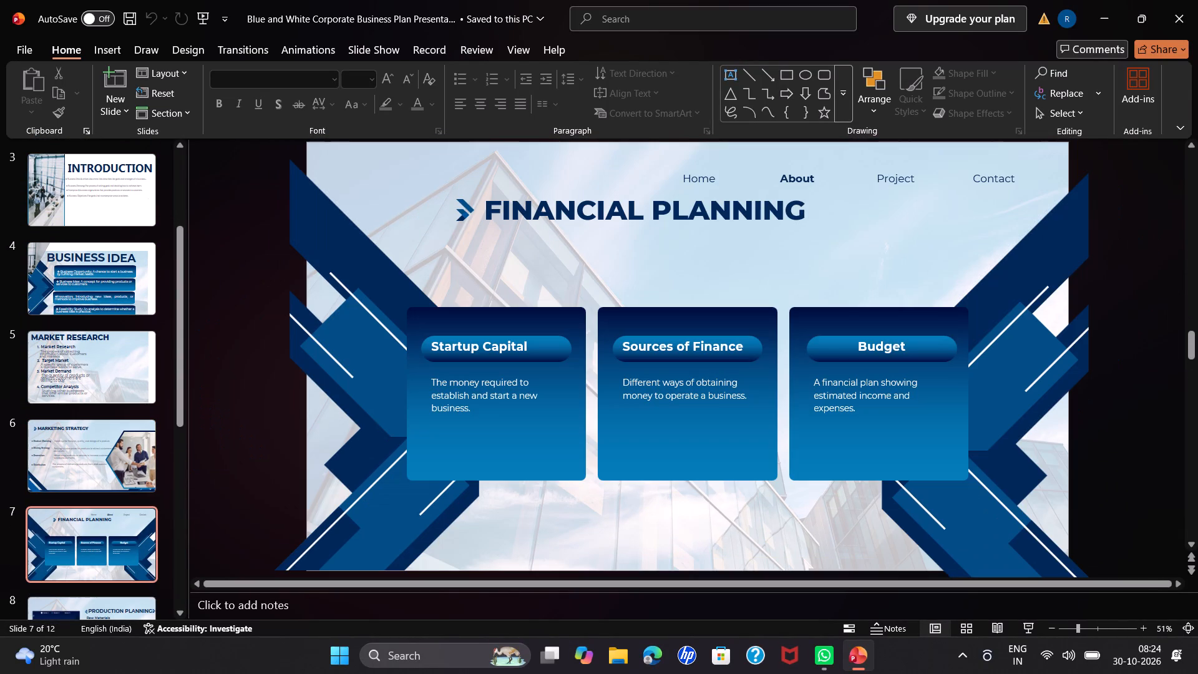
pyautogui.scroll(-3, 543, 306)
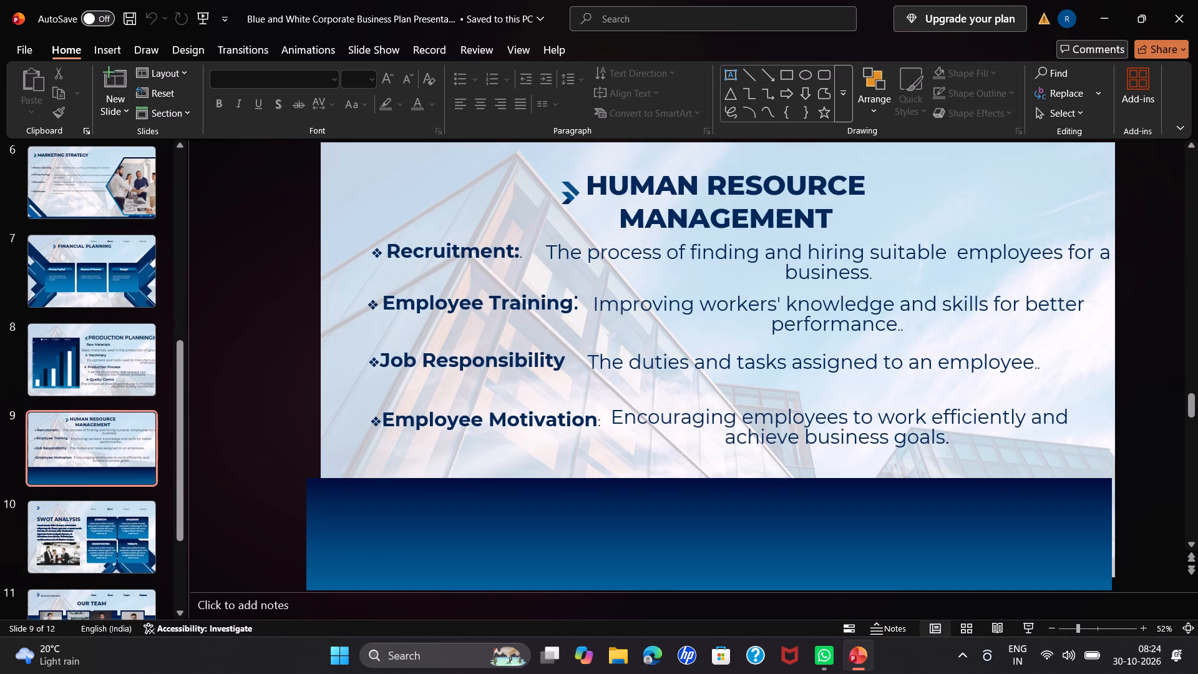
pyautogui.scroll(-4, 543, 305)
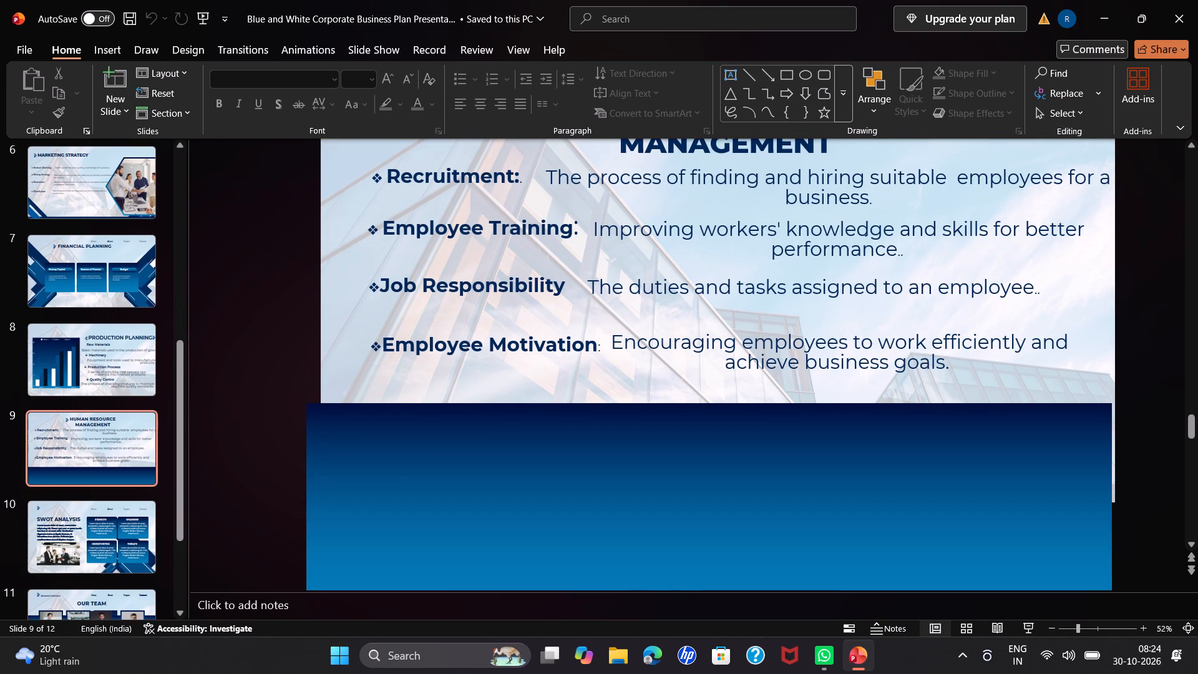
pyautogui.scroll(-5, 542, 305)
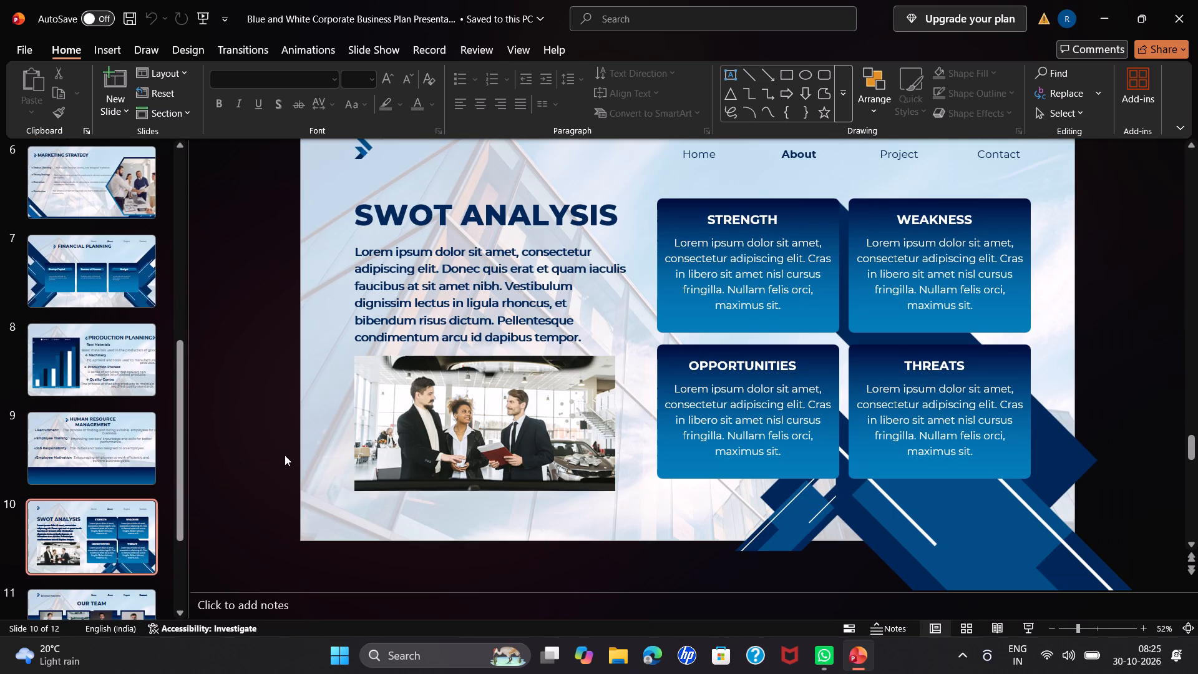
pyautogui.scroll(2, 285, 452)
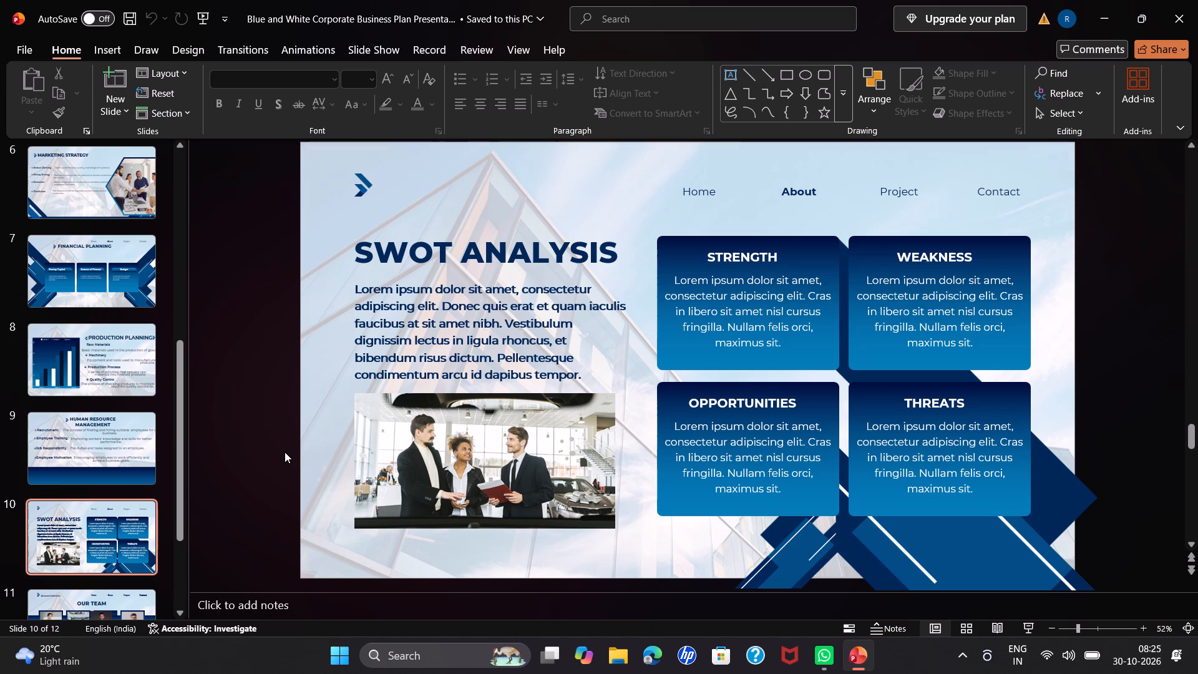
# Go back to the Human Resource Management slide.
pyautogui.click(109, 432)
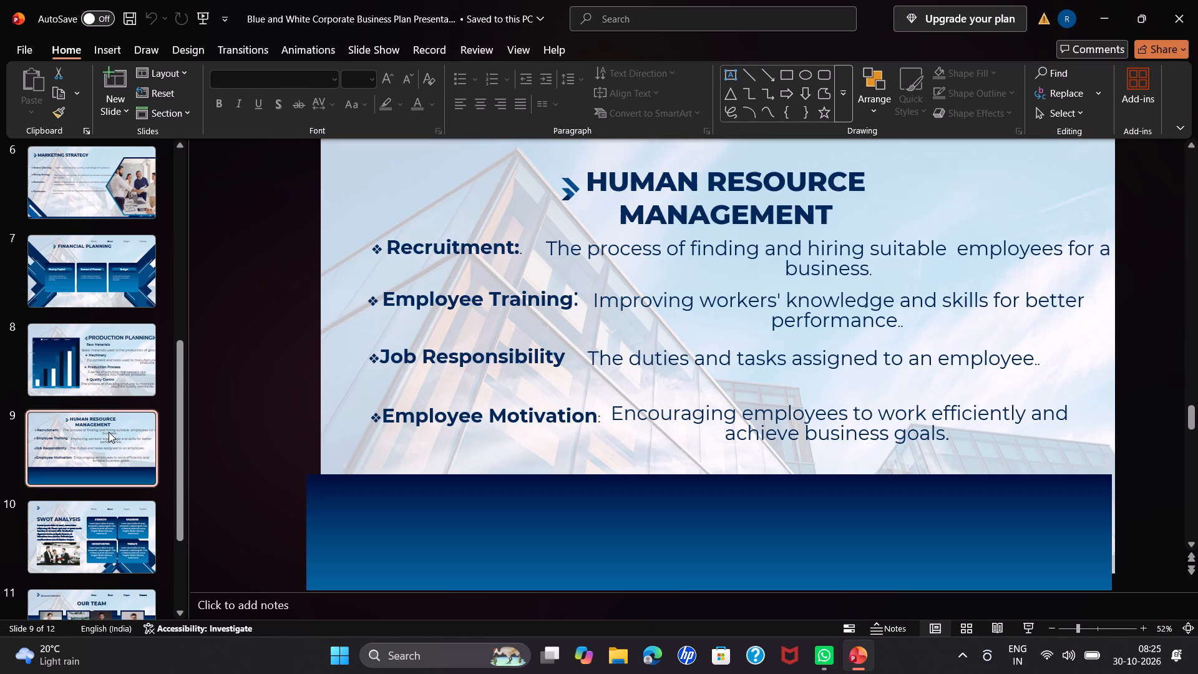
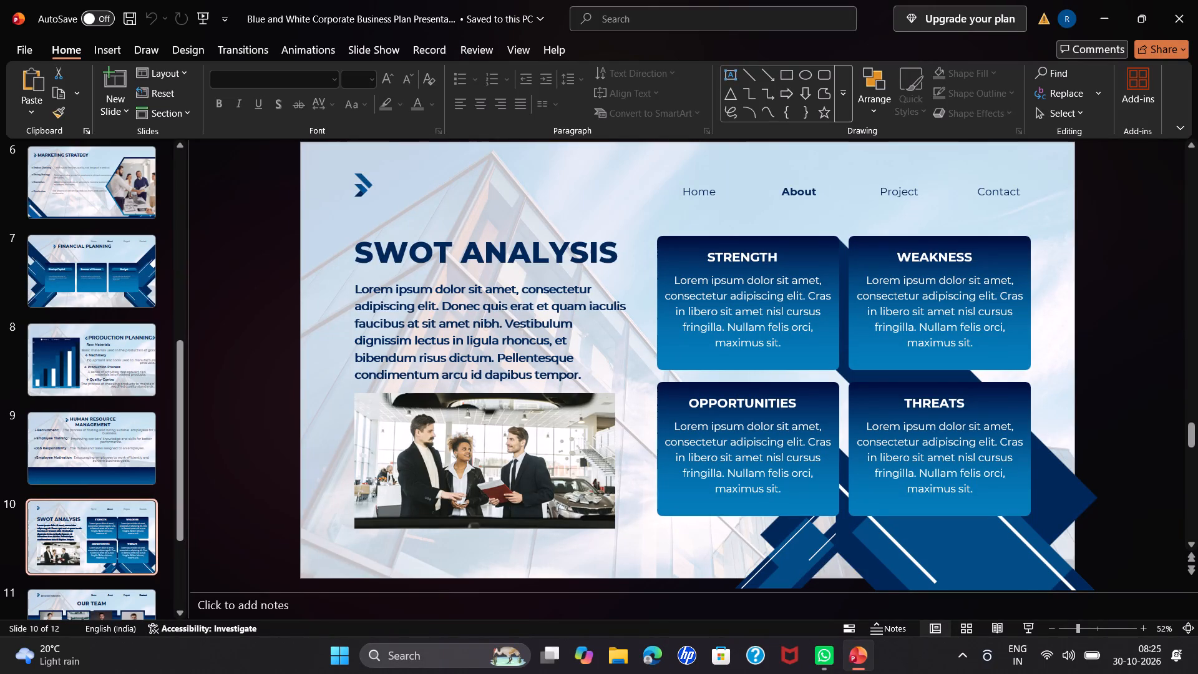
# Replace the SWOT Analysis slide's title with the copied text "RISK MANAGEMENT".
pyautogui.moveTo(617, 252); pyautogui.dragTo(569, 250)
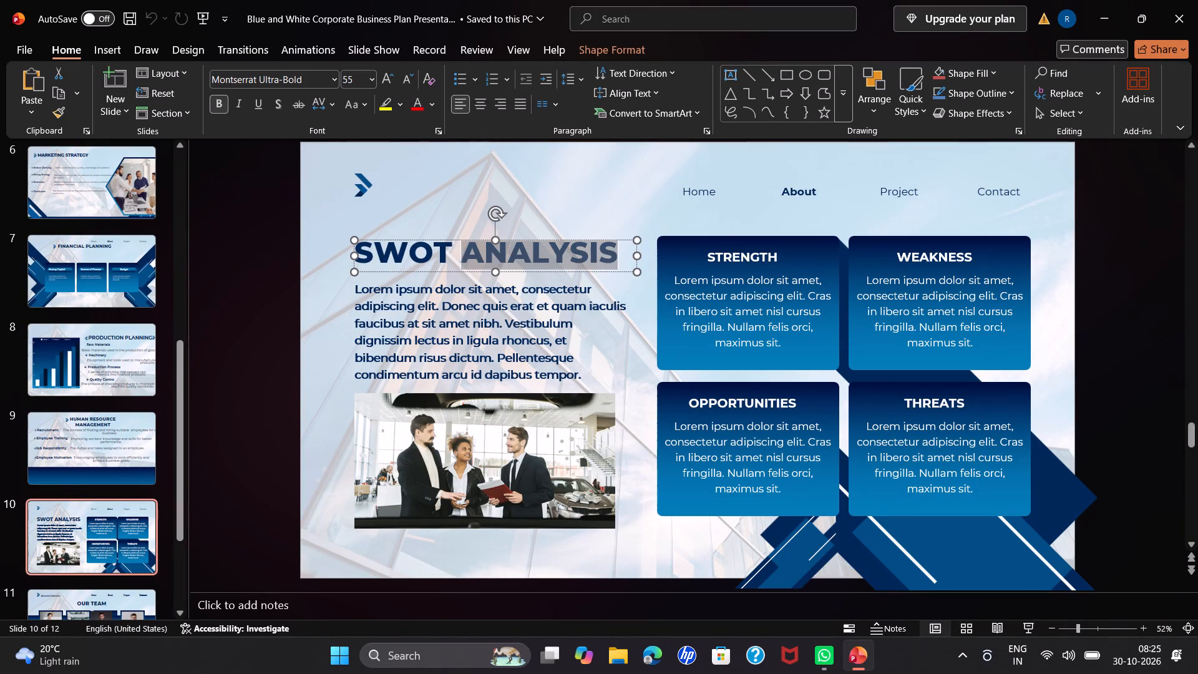
pyautogui.moveTo(569, 250); pyautogui.dragTo(376, 266)
pyautogui.press('BackSpace')
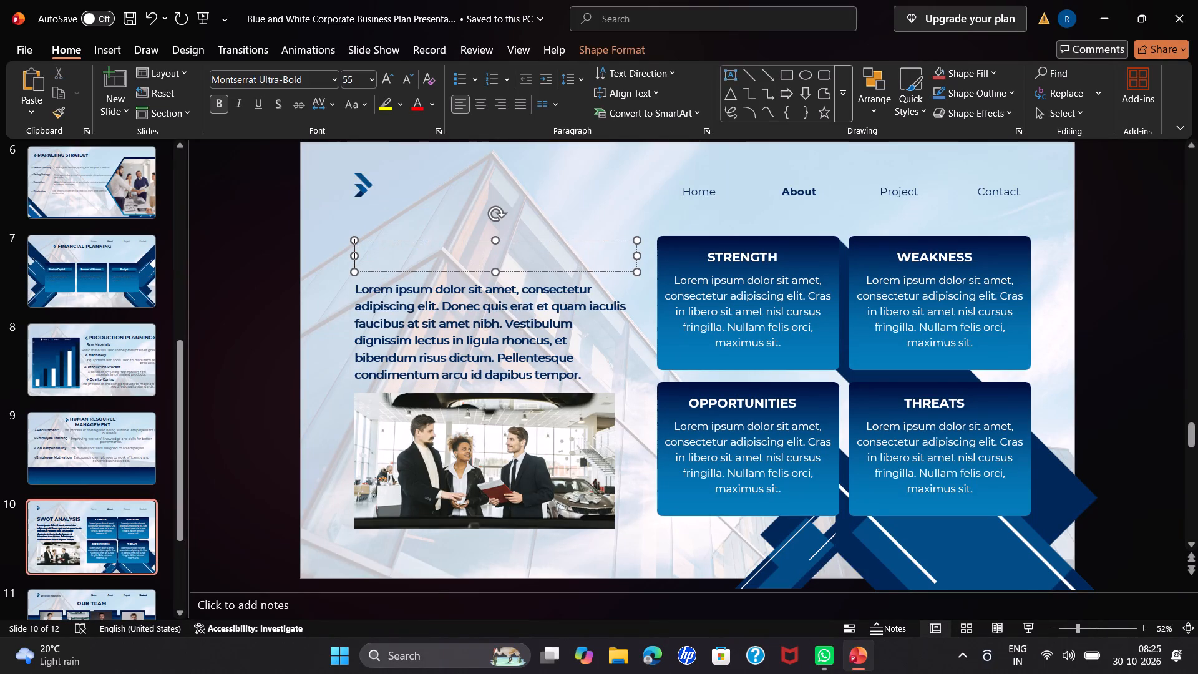
pyautogui.hotkey('ctrl', 'v')
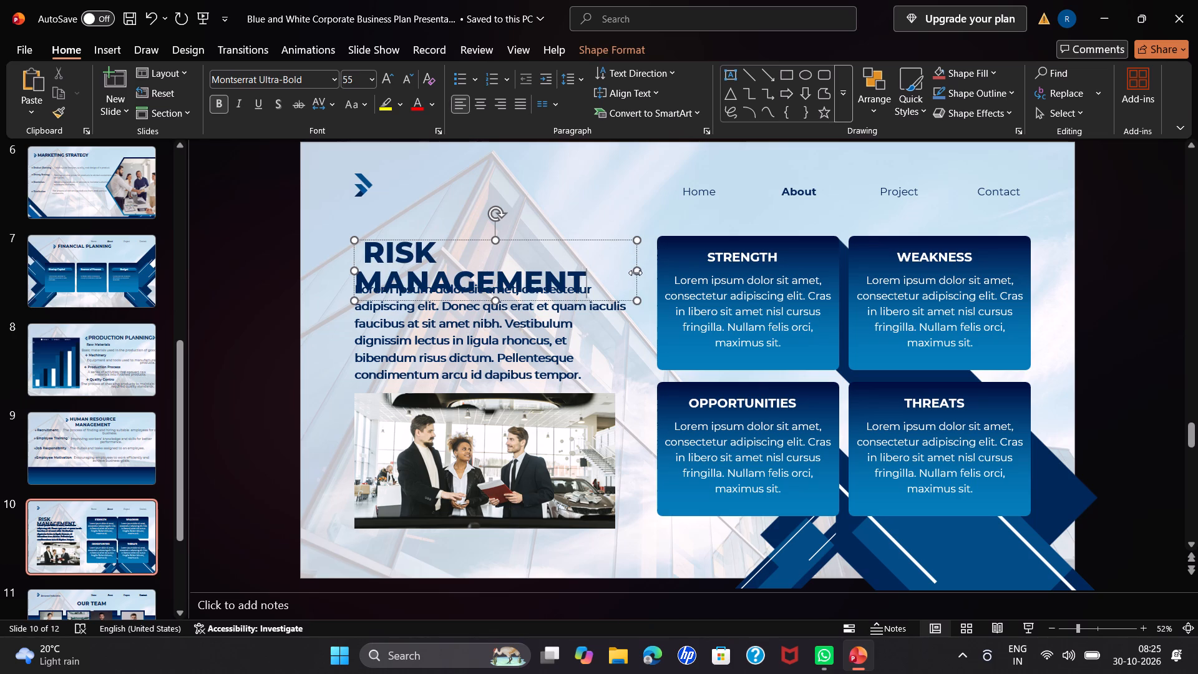
# Widen the RISK MANAGEMENT title box to fit its text on one line and place it above the body paragraph, nearer the slide's left edge.
pyautogui.moveTo(635, 273); pyautogui.dragTo(632, 244)
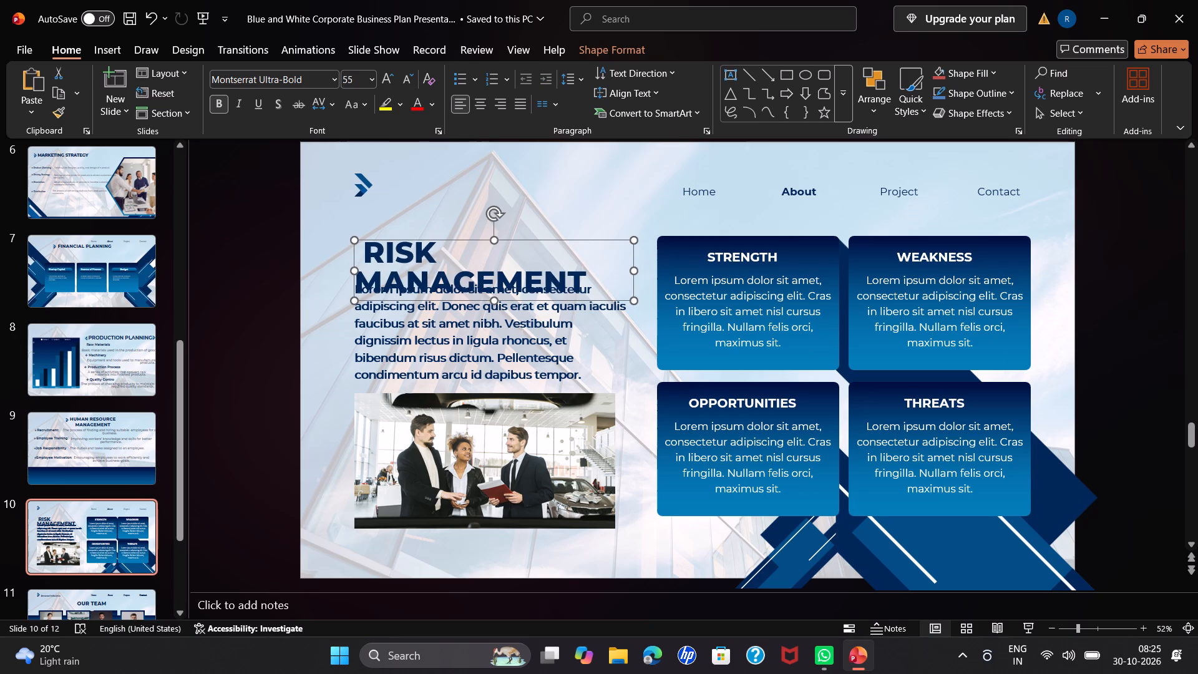
pyautogui.click(619, 243)
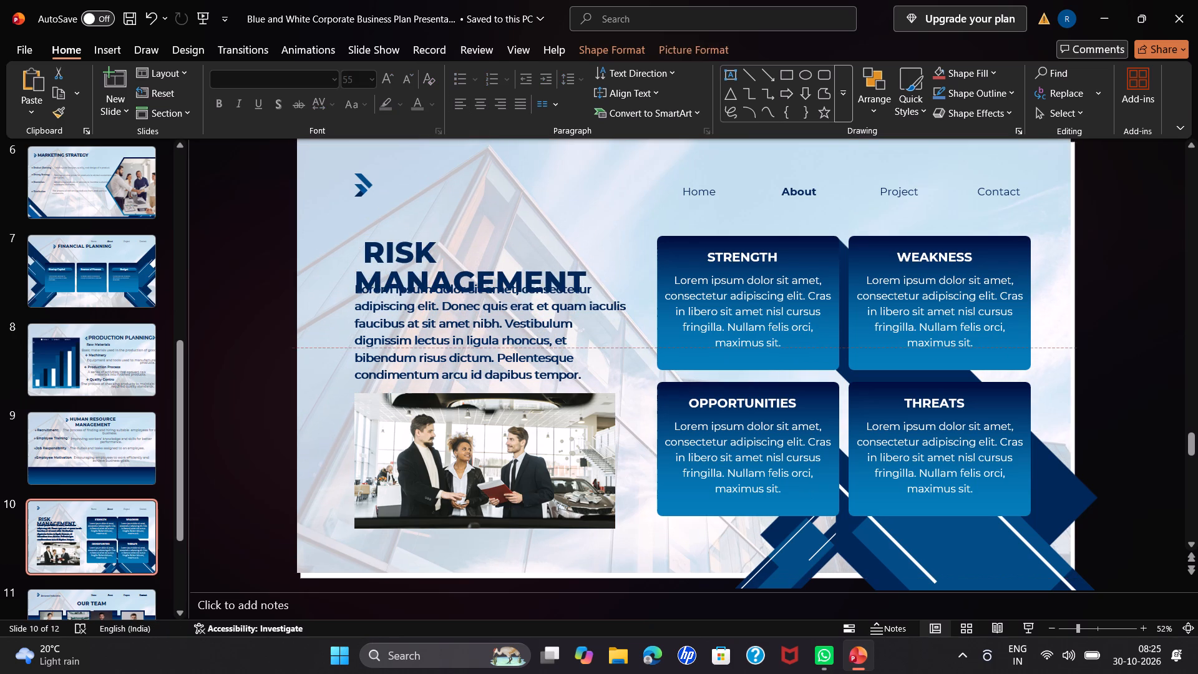
pyautogui.click(596, 278)
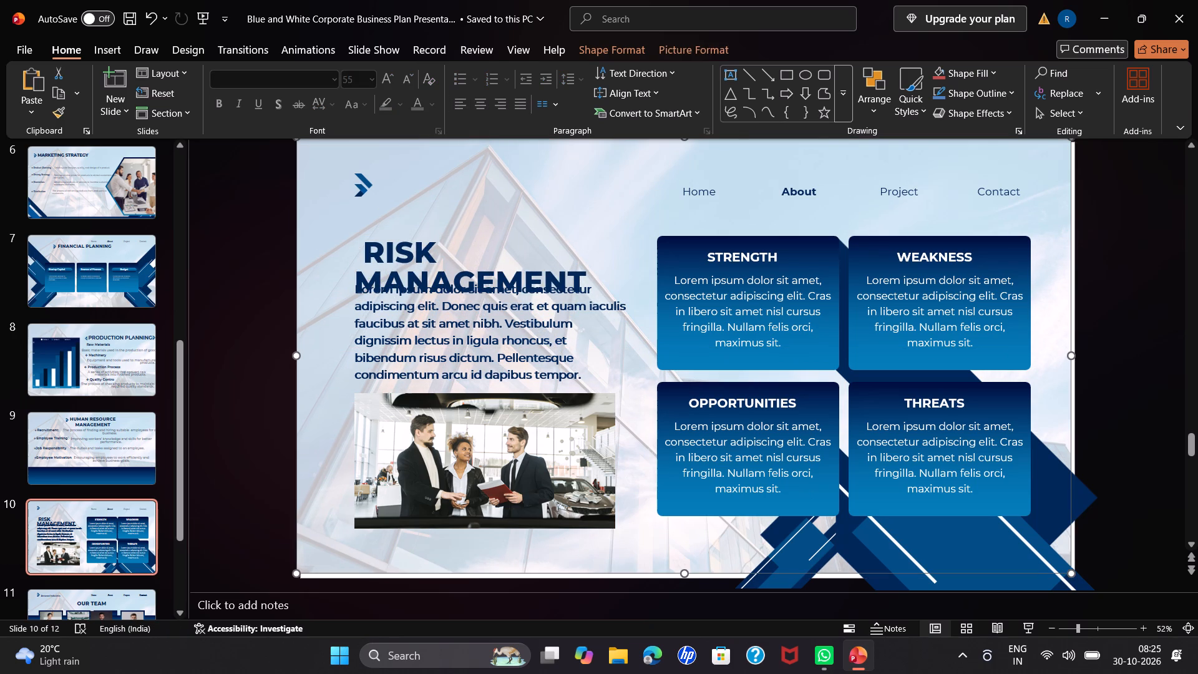
pyautogui.click(580, 277)
pyautogui.moveTo(570, 238); pyautogui.dragTo(570, 202)
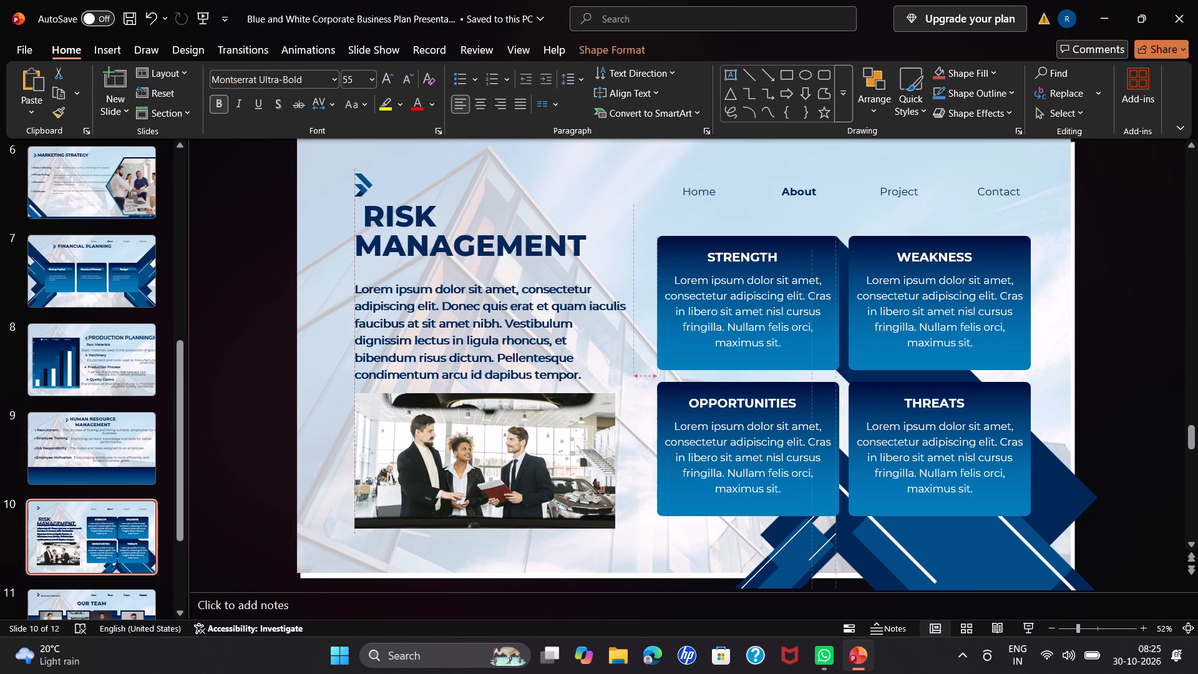
pyautogui.moveTo(570, 202); pyautogui.dragTo(577, 202)
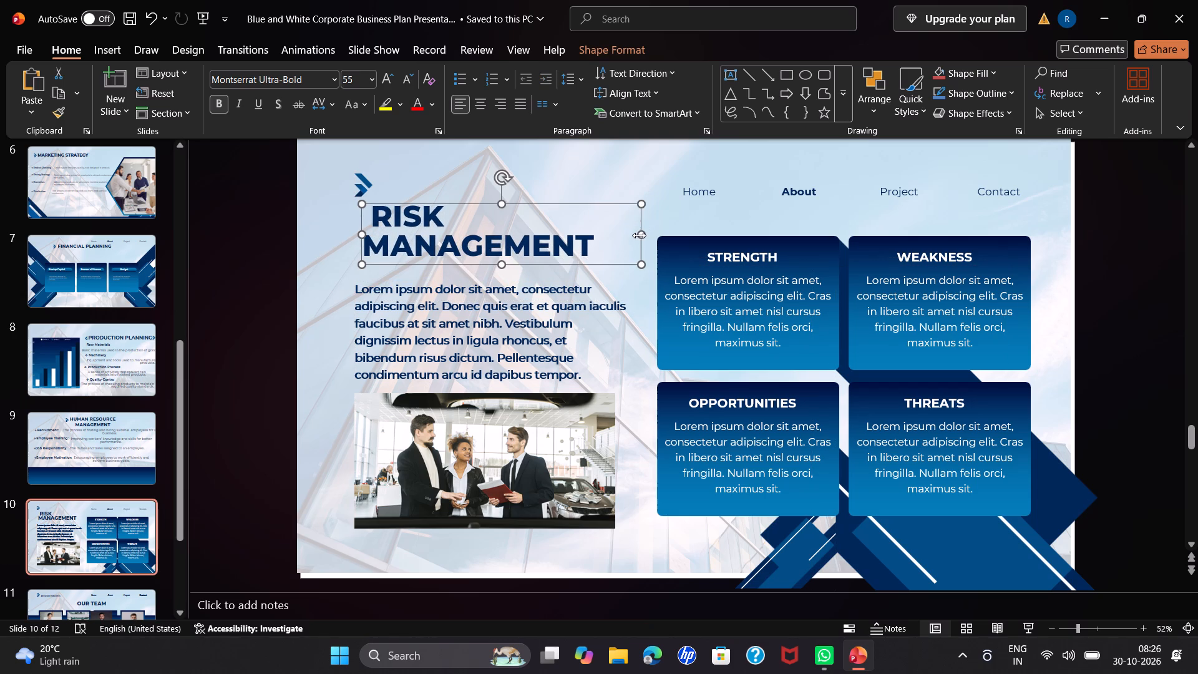
pyautogui.moveTo(641, 235); pyautogui.dragTo(662, 230)
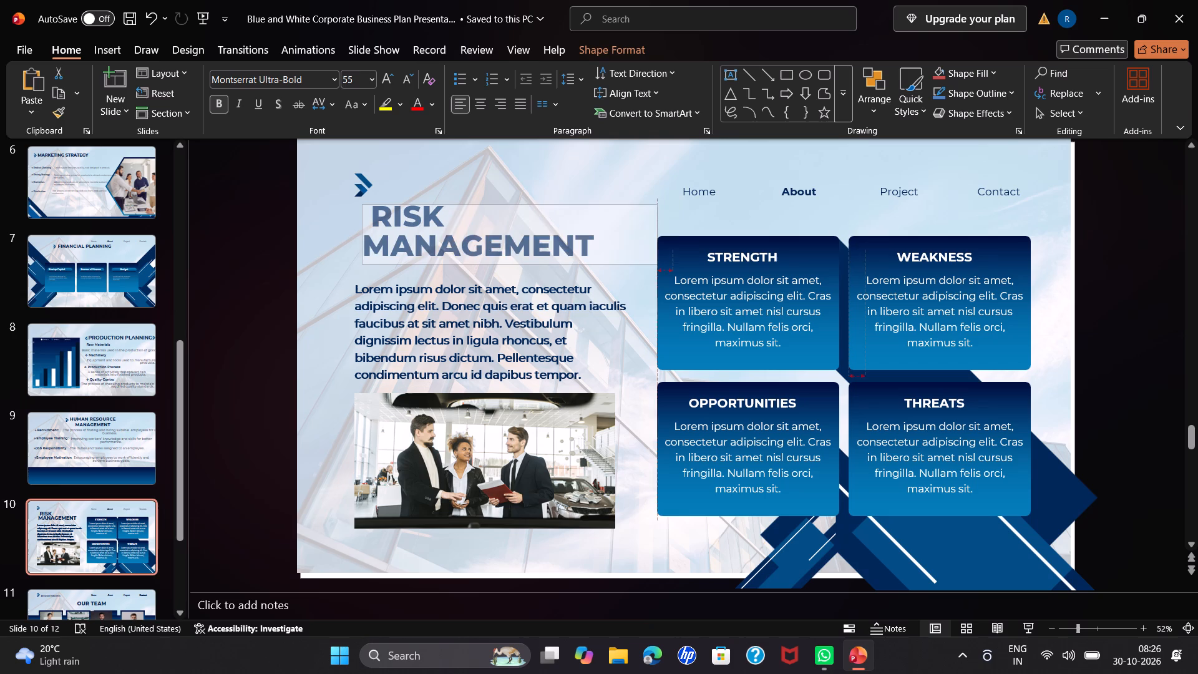
pyautogui.moveTo(662, 230); pyautogui.dragTo(694, 225)
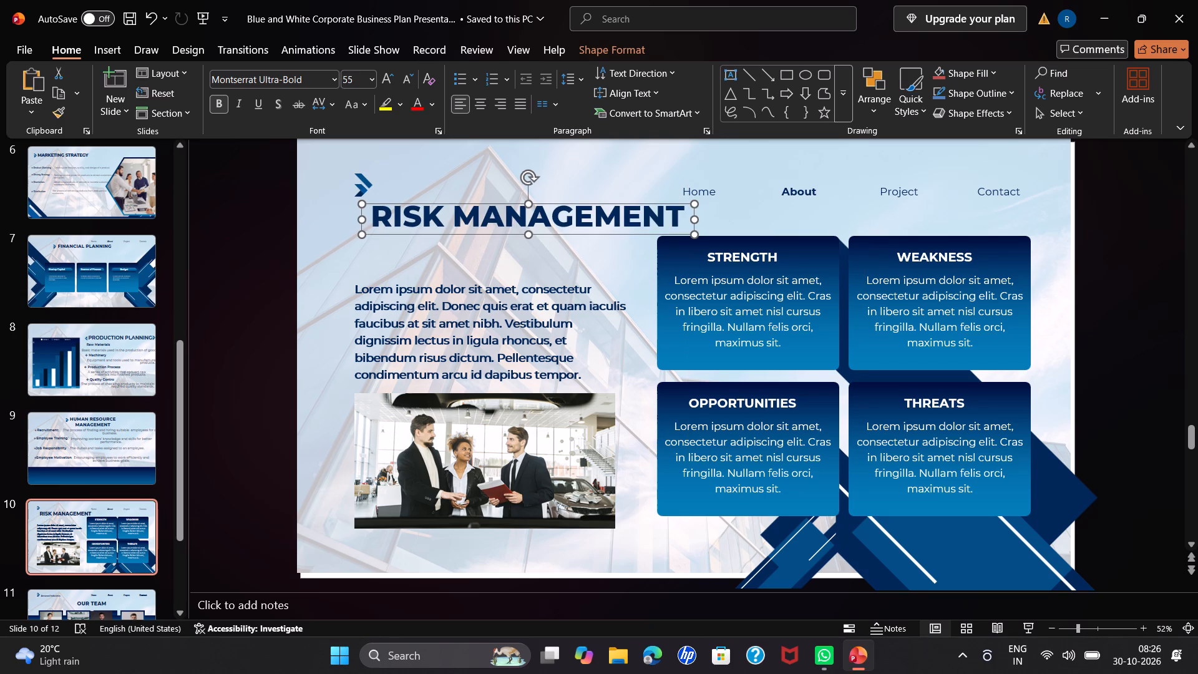
pyautogui.moveTo(361, 228); pyautogui.dragTo(339, 237)
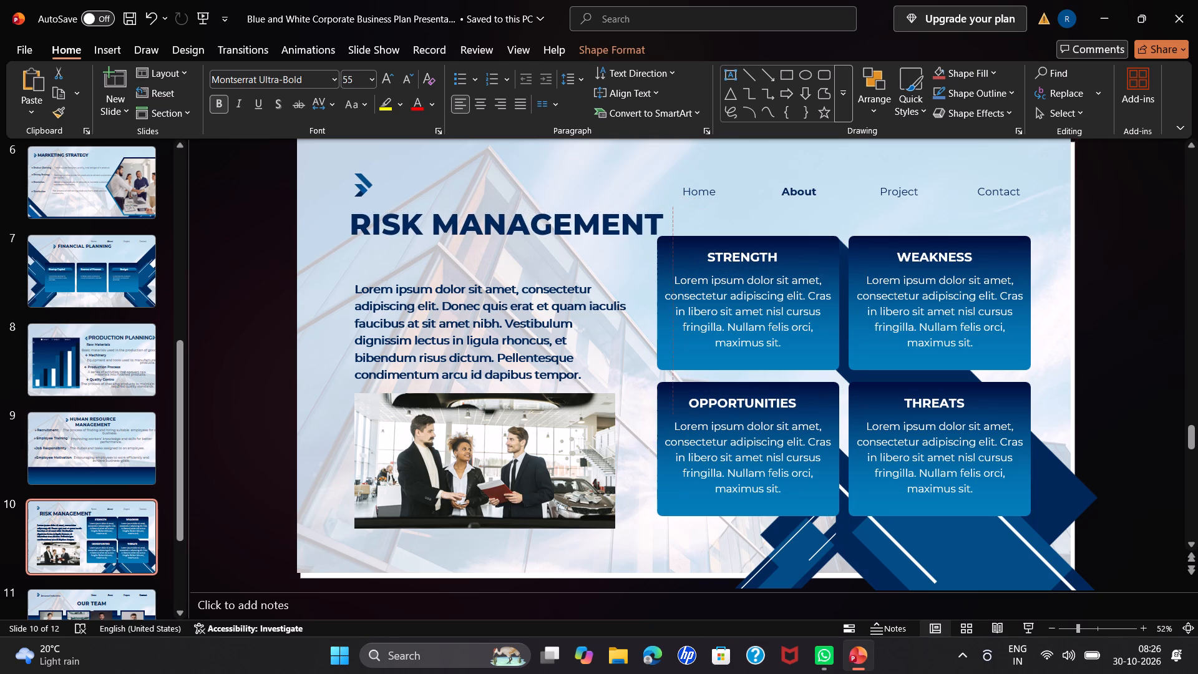
pyautogui.moveTo(339, 237); pyautogui.dragTo(319, 237)
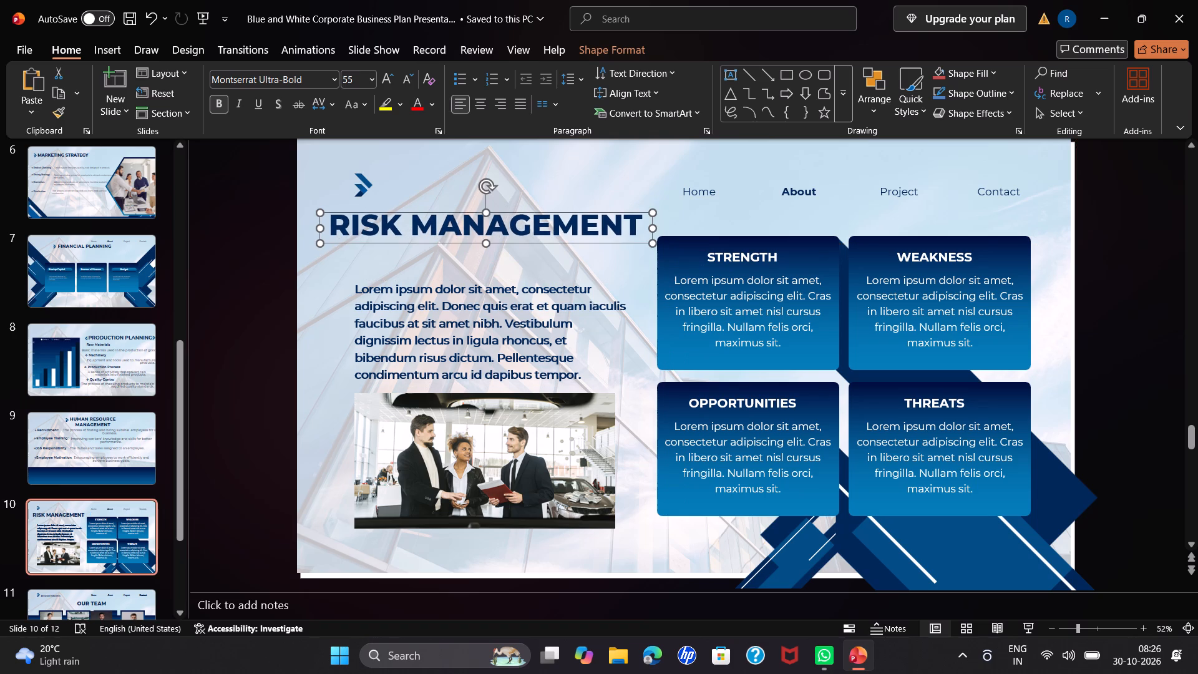
# Move the blue arrow icon from above the title to directly in front of the RISK MANAGEMENT heading.
pyautogui.click(407, 178)
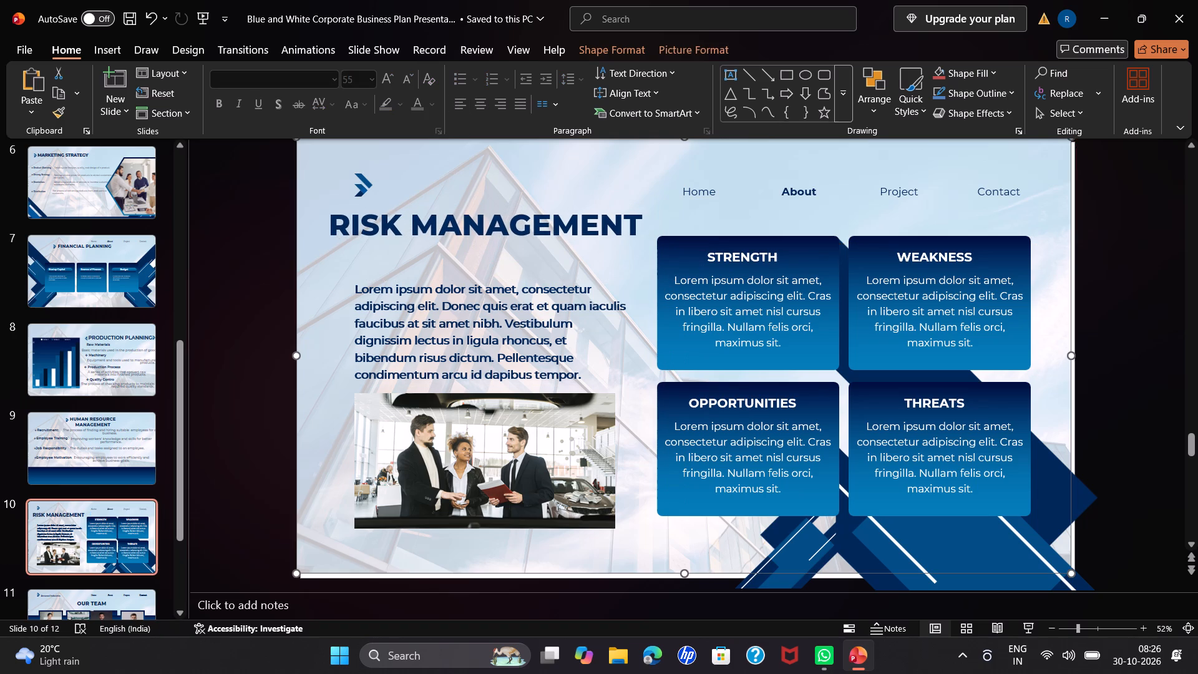
pyautogui.click(363, 184)
pyautogui.click(363, 184)
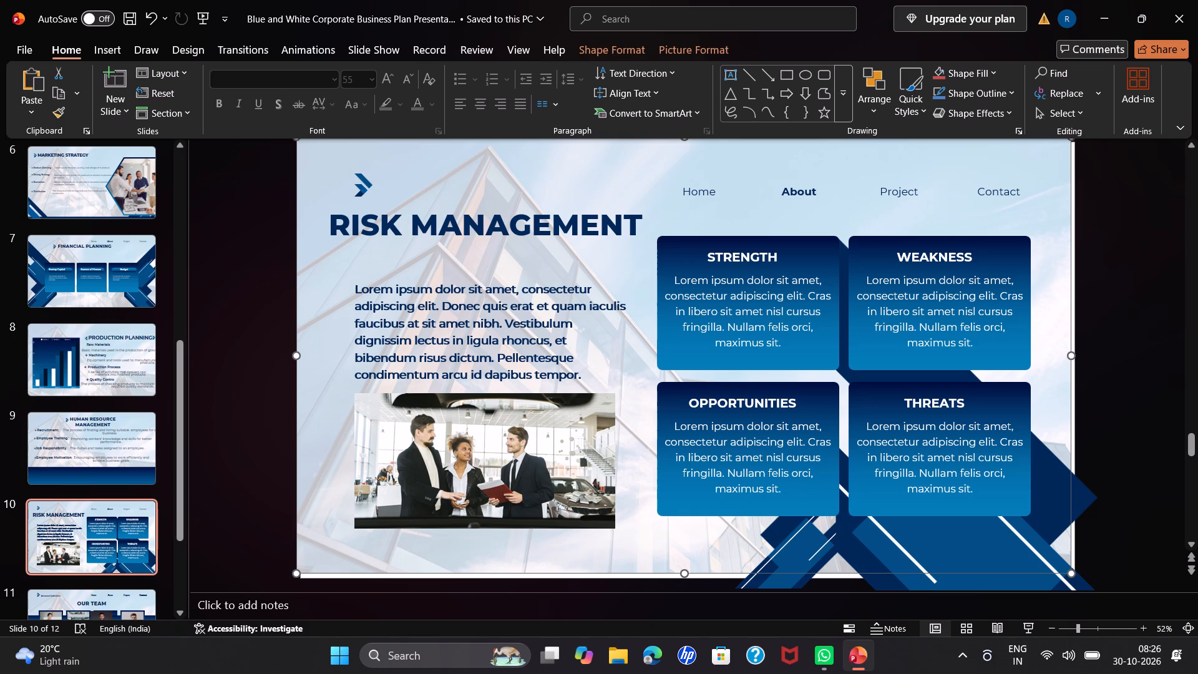
pyautogui.click(363, 187)
pyautogui.click(363, 187)
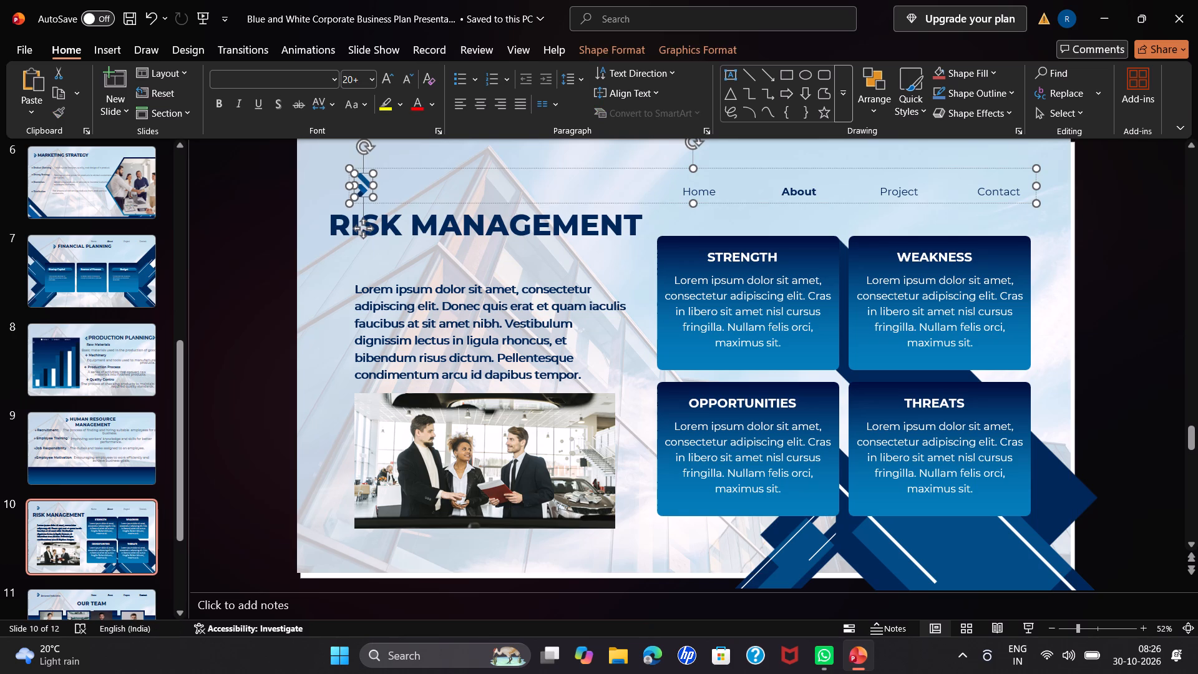
pyautogui.moveTo(361, 230); pyautogui.dragTo(331, 249)
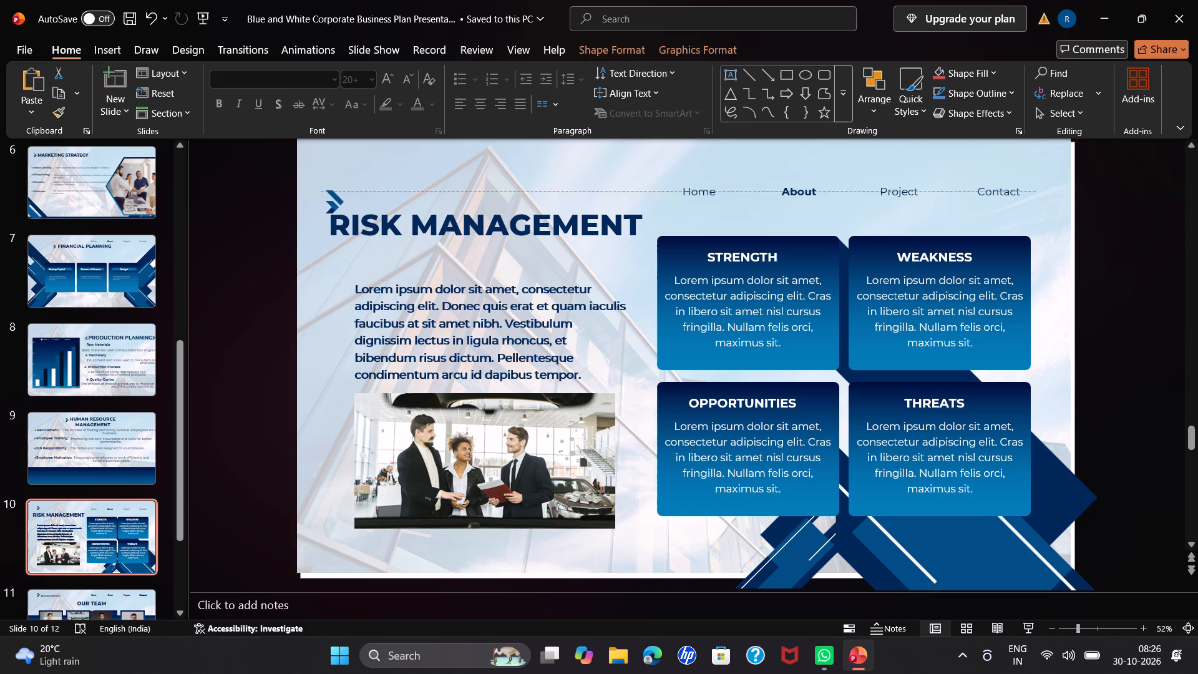
pyautogui.moveTo(331, 249); pyautogui.dragTo(316, 271)
pyautogui.click(335, 301)
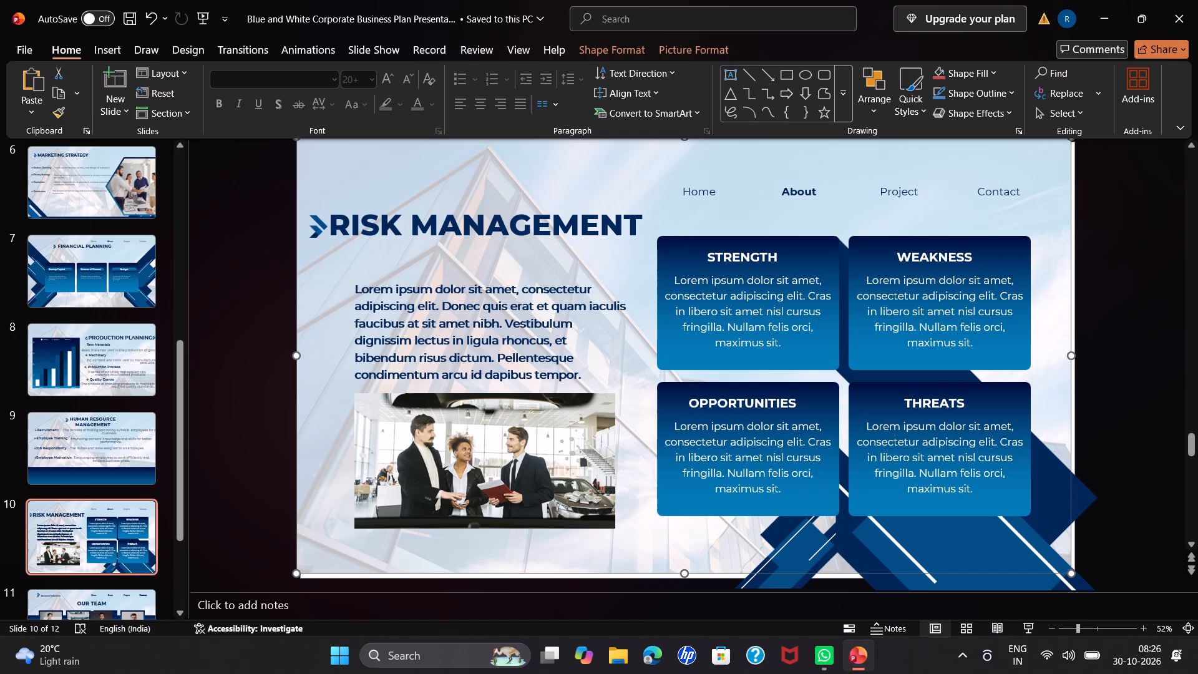
# Delete the four navigation labels Home, About, Project and Contact from the top of the Risk Management slide.
pyautogui.click(685, 192)
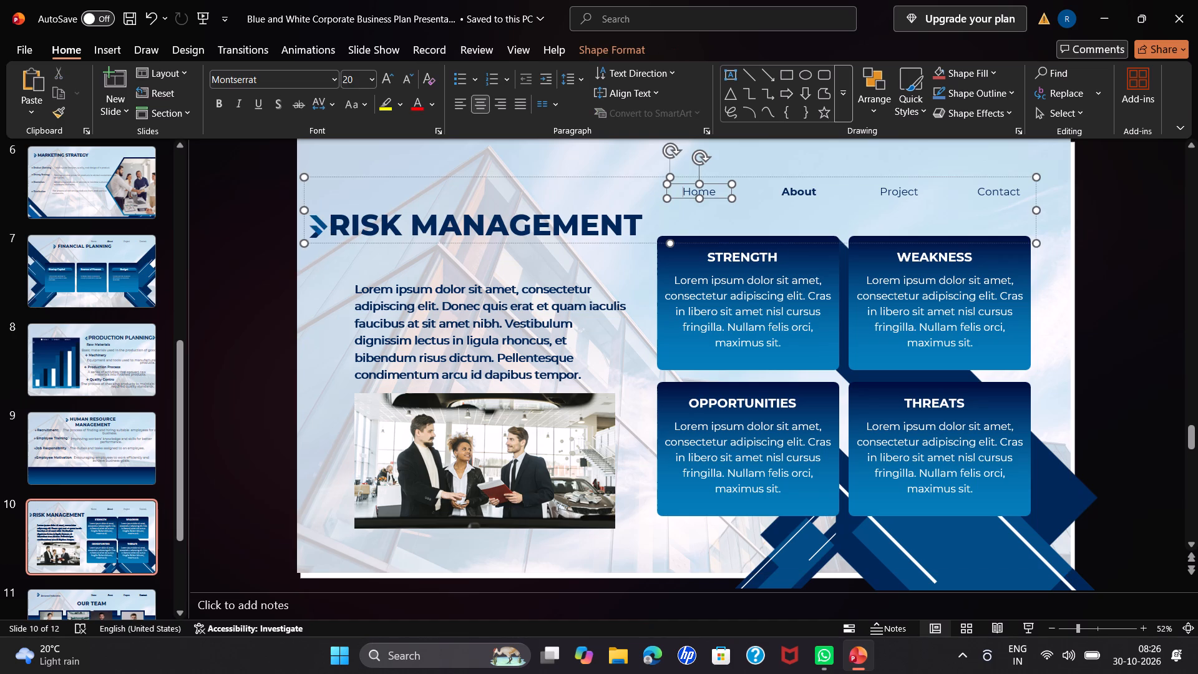
pyautogui.click(718, 197)
pyautogui.press('BackSpace')
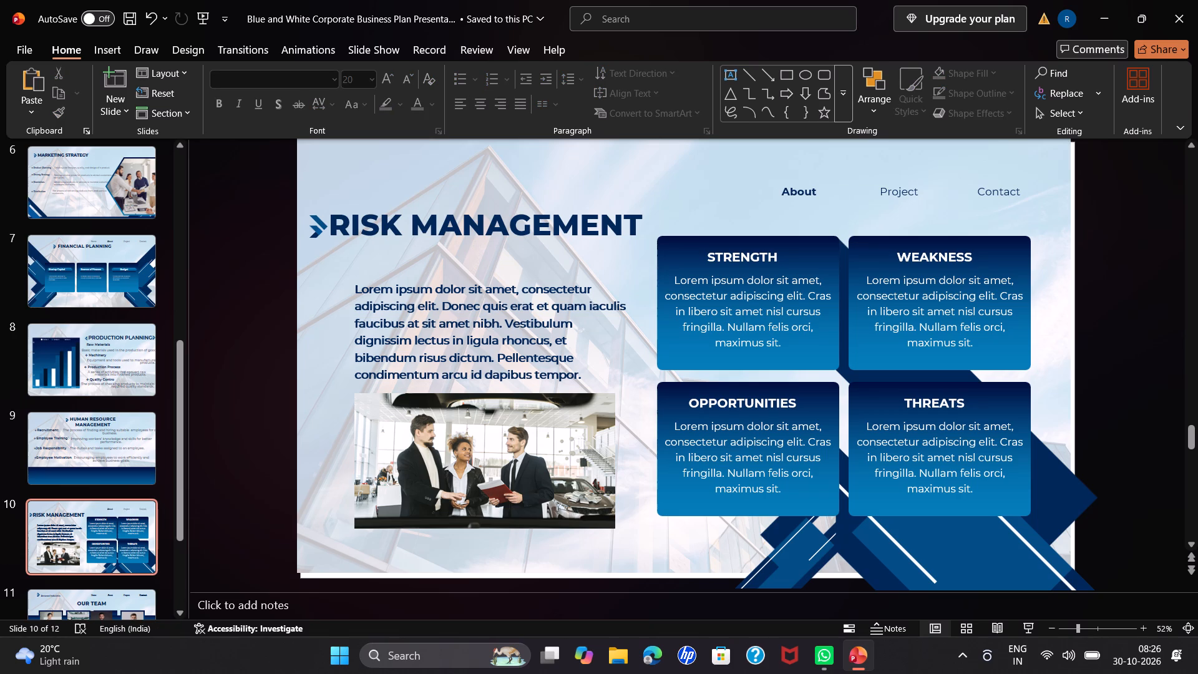
pyautogui.click(799, 195)
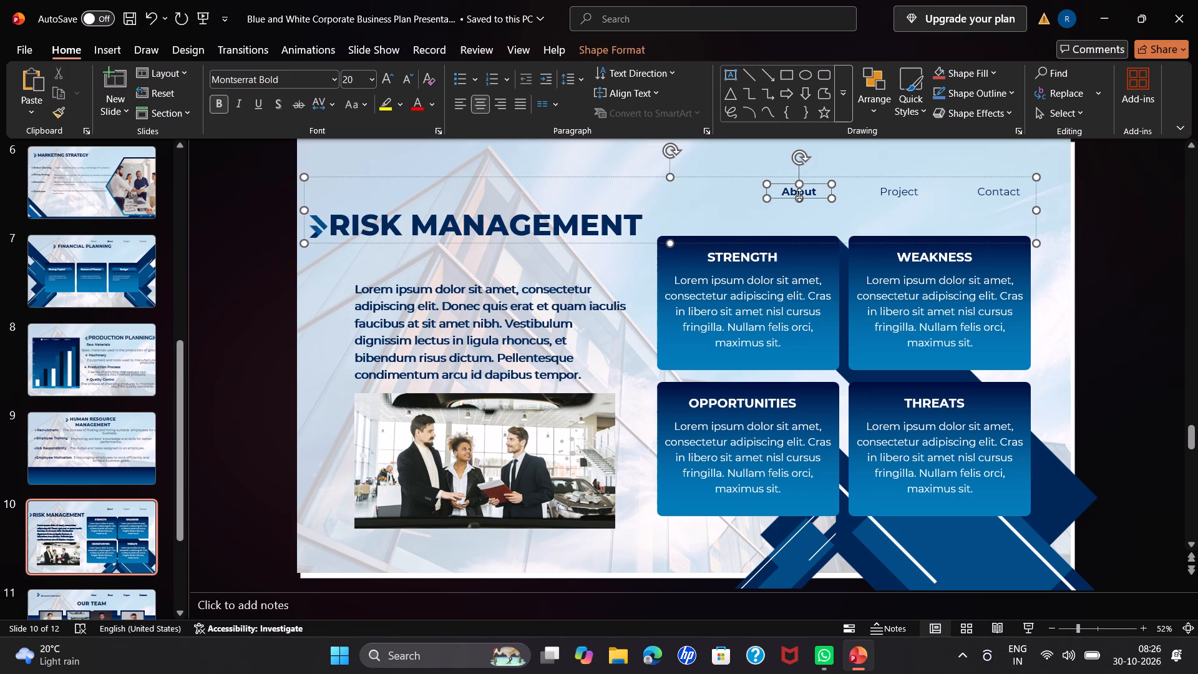
pyautogui.click(812, 198)
pyautogui.press('BackSpace')
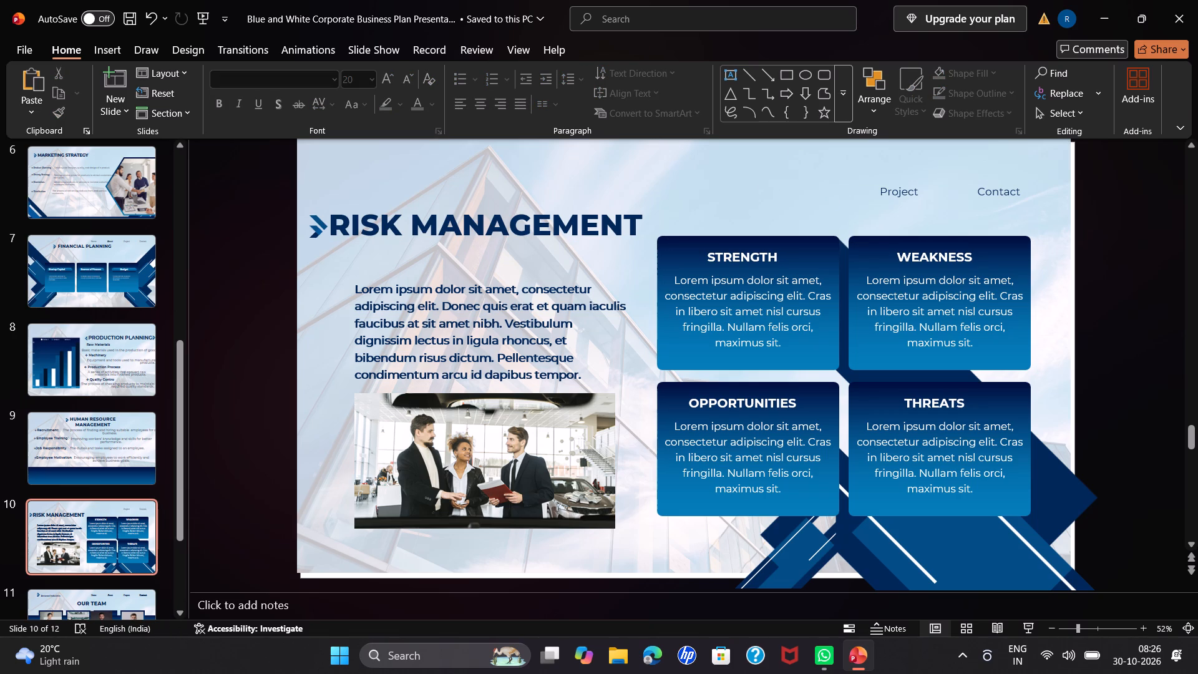
pyautogui.click(892, 190)
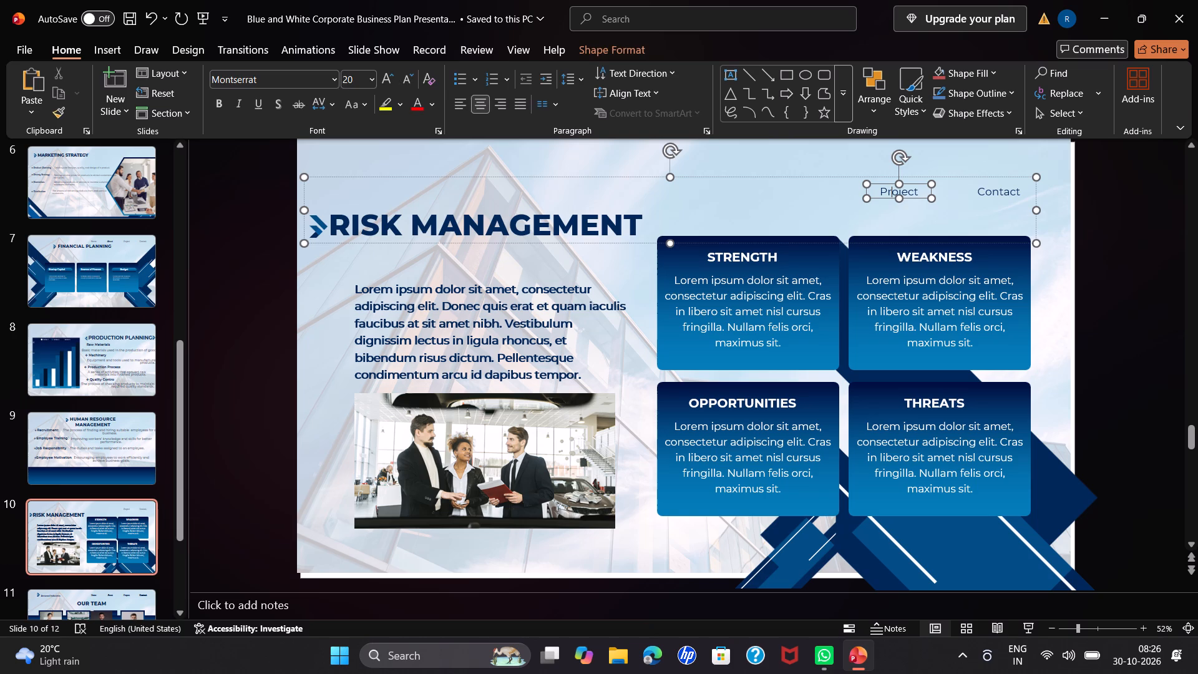
pyautogui.click(884, 198)
pyautogui.press('BackSpace')
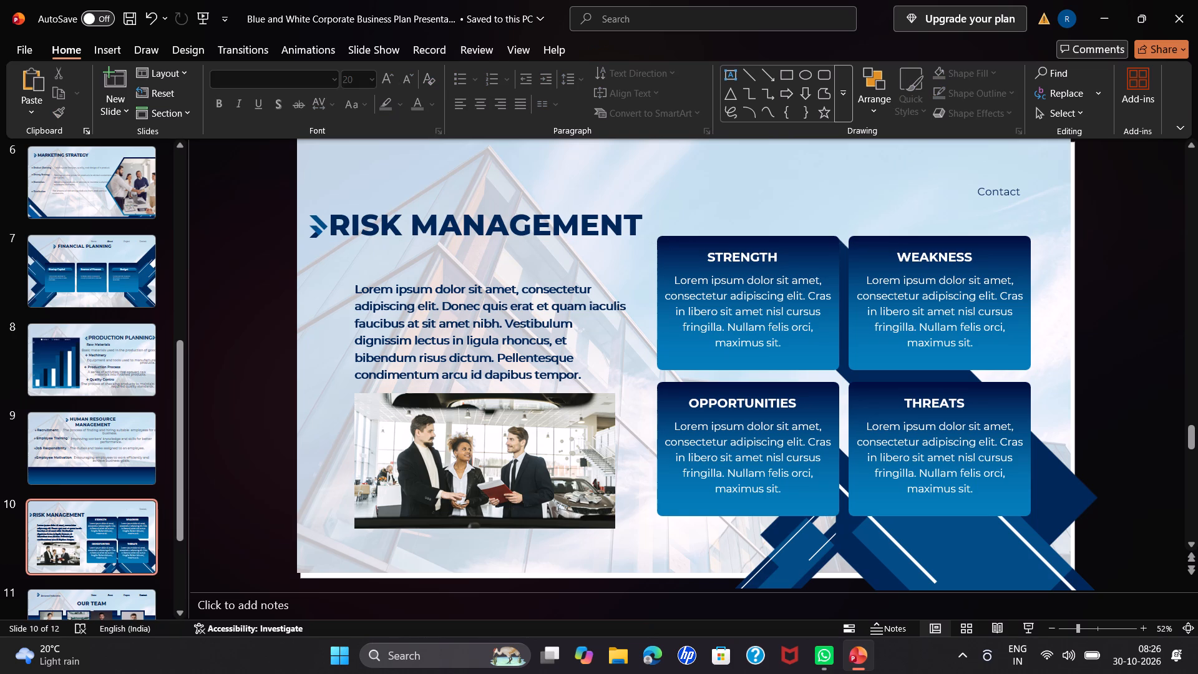
pyautogui.click(991, 191)
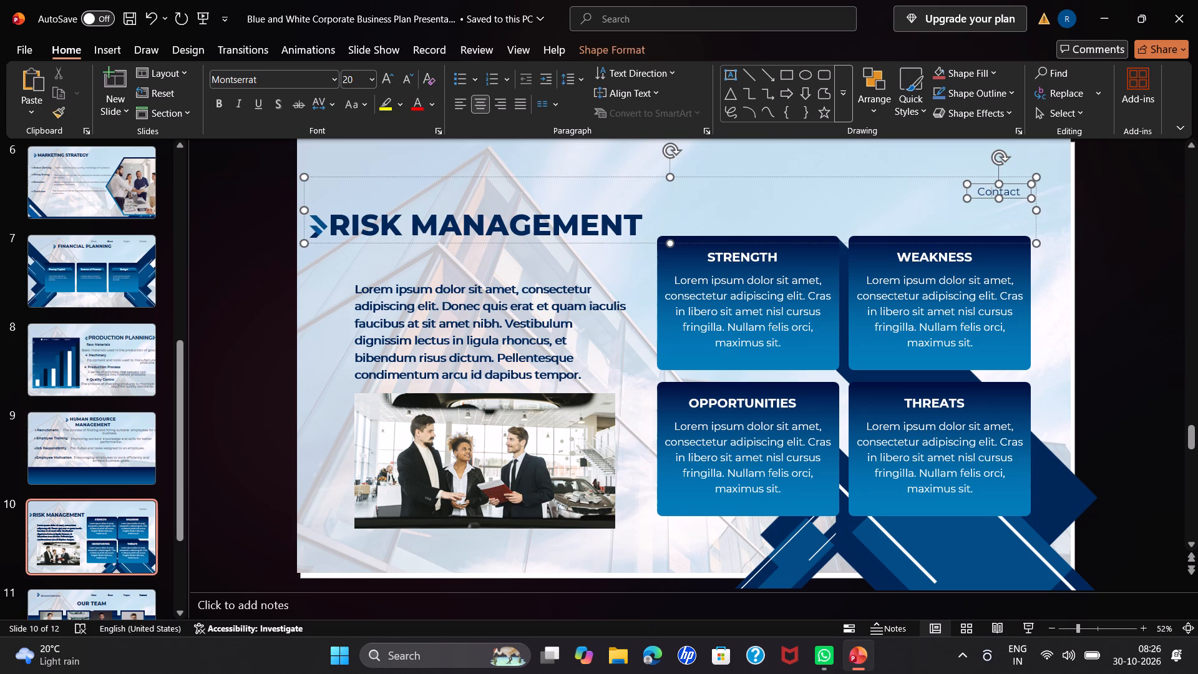
pyautogui.click(990, 199)
pyautogui.press('BackSpace')
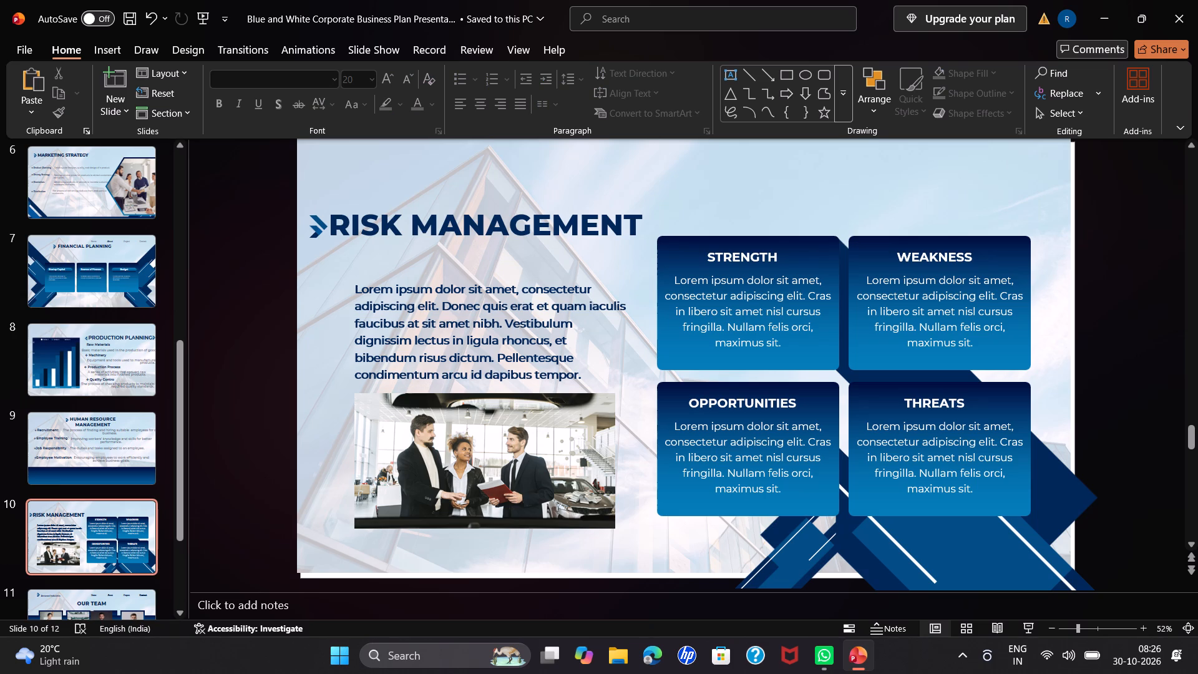
# Delete the whole Lorem ipsum paragraph between the RISK MANAGEMENT title and the photo.
pyautogui.moveTo(625, 305); pyautogui.dragTo(412, 306)
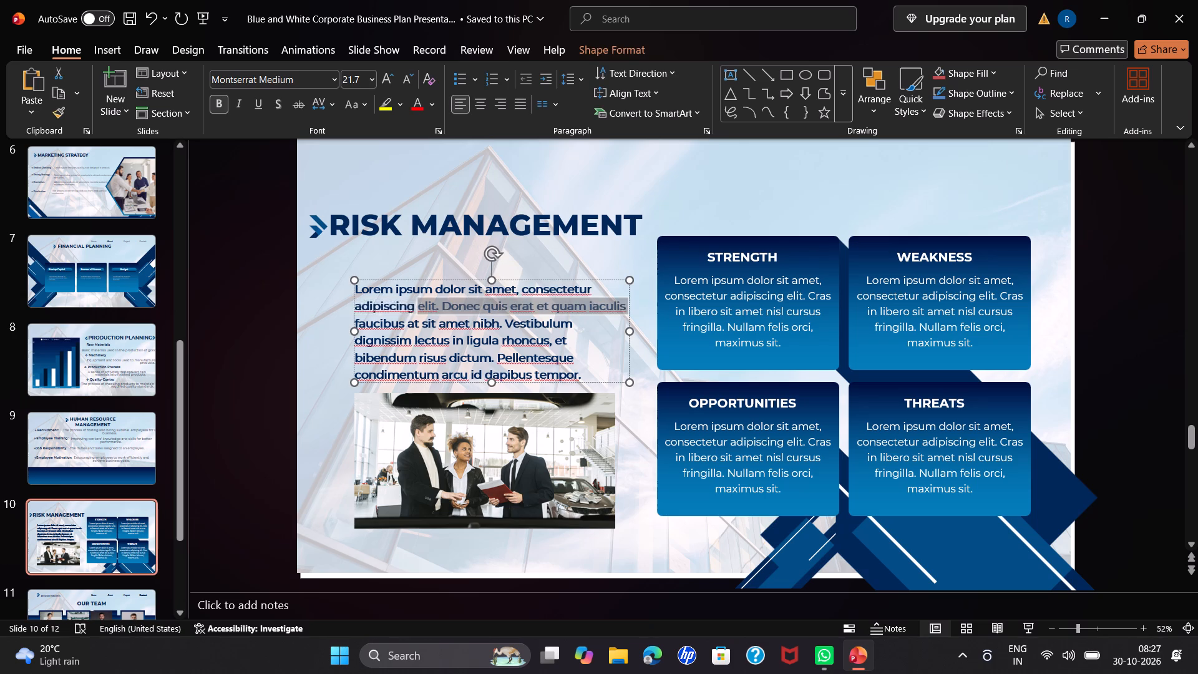
pyautogui.moveTo(412, 306); pyautogui.dragTo(472, 297)
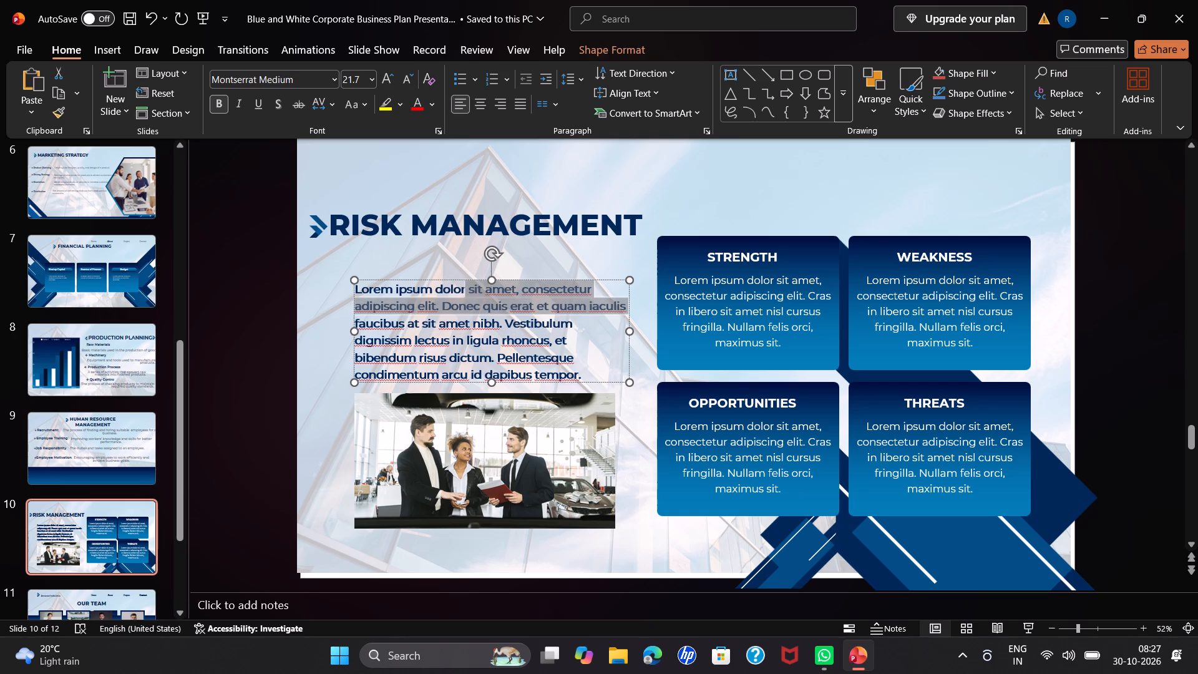
pyautogui.moveTo(472, 297); pyautogui.dragTo(417, 295)
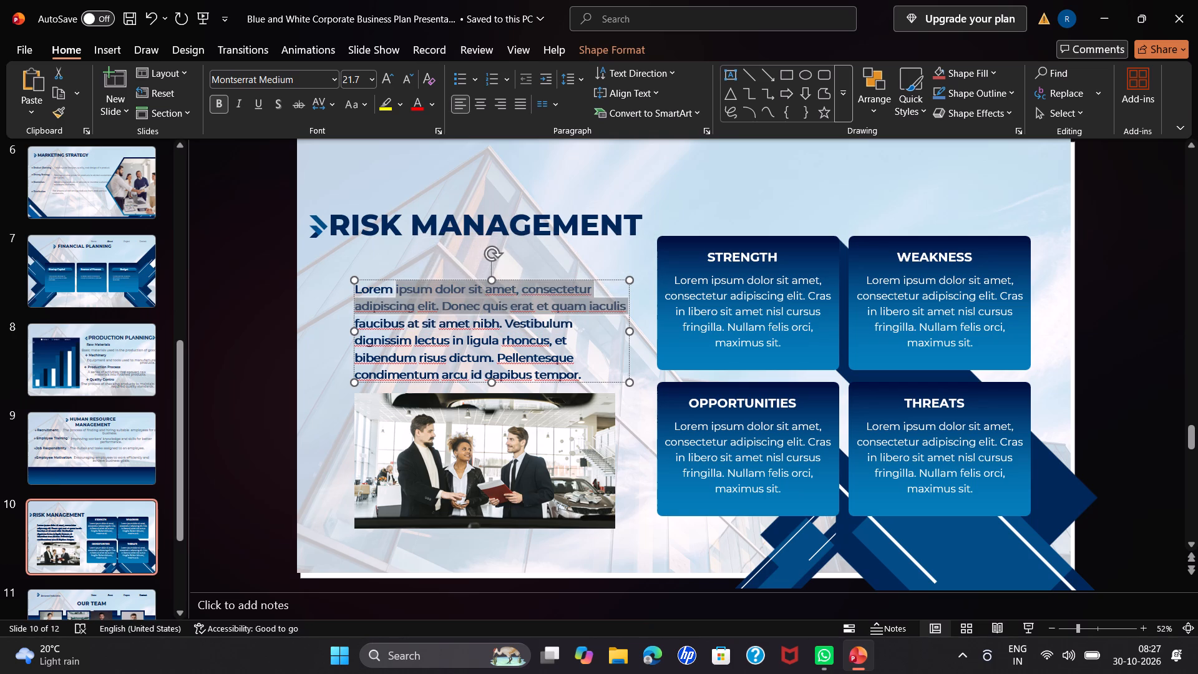
pyautogui.click(607, 357)
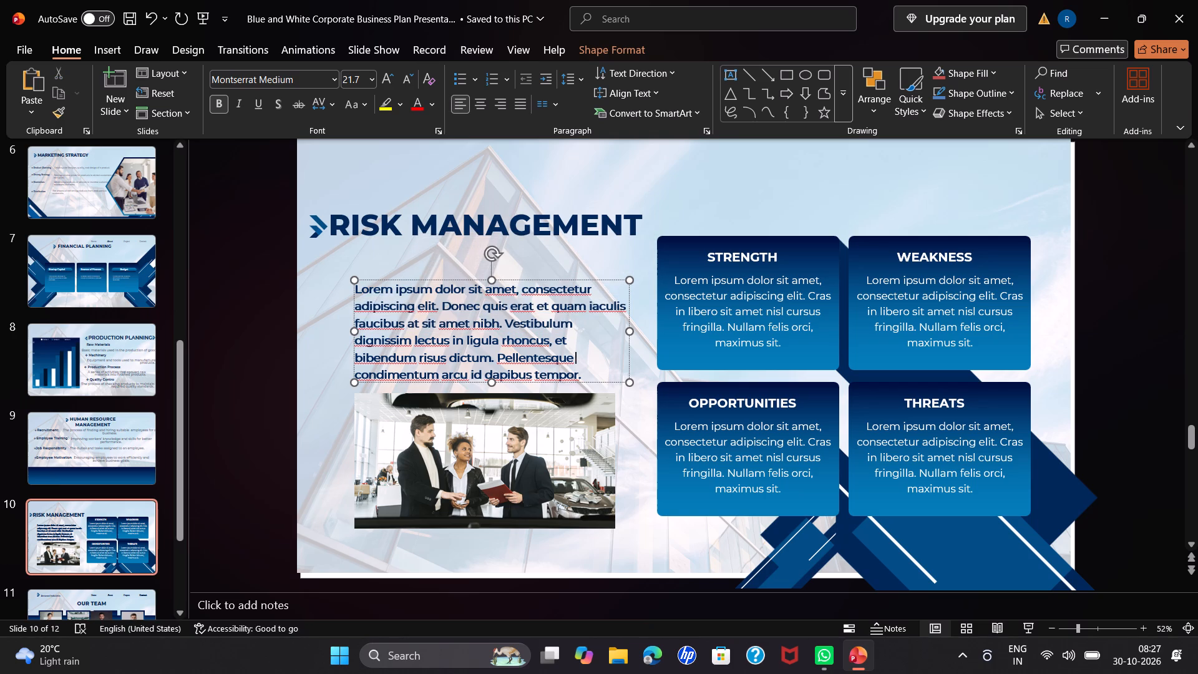
pyautogui.click(355, 290)
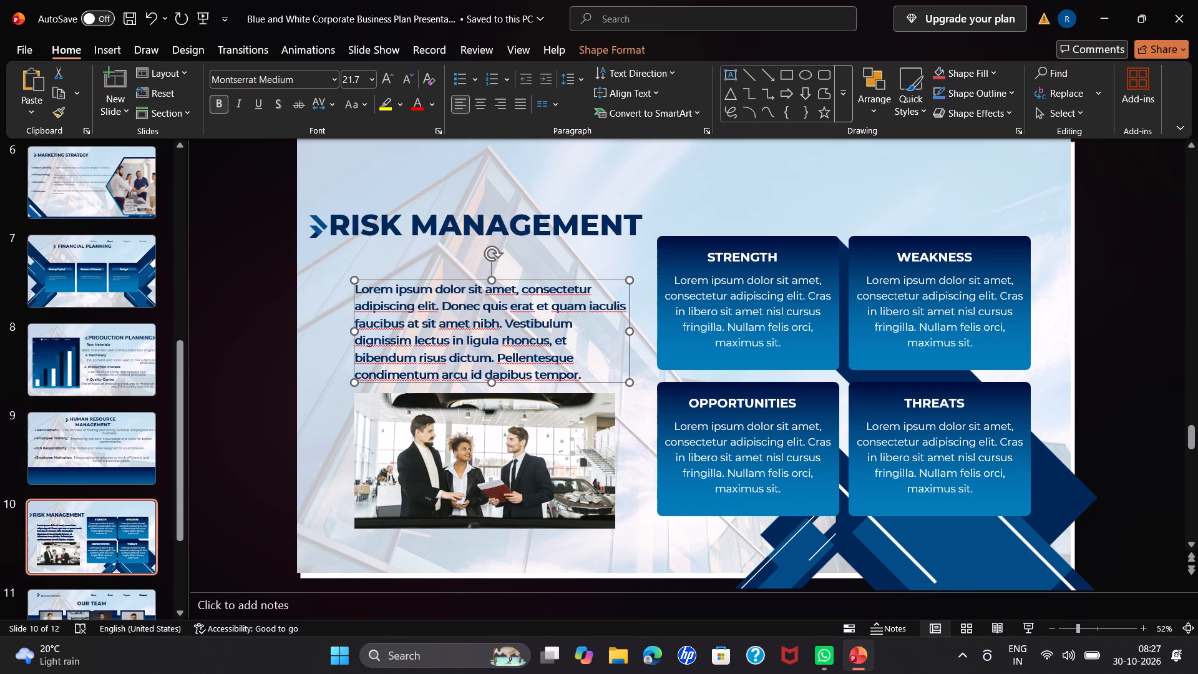
pyautogui.click(355, 290)
pyautogui.moveTo(359, 290); pyautogui.dragTo(577, 303)
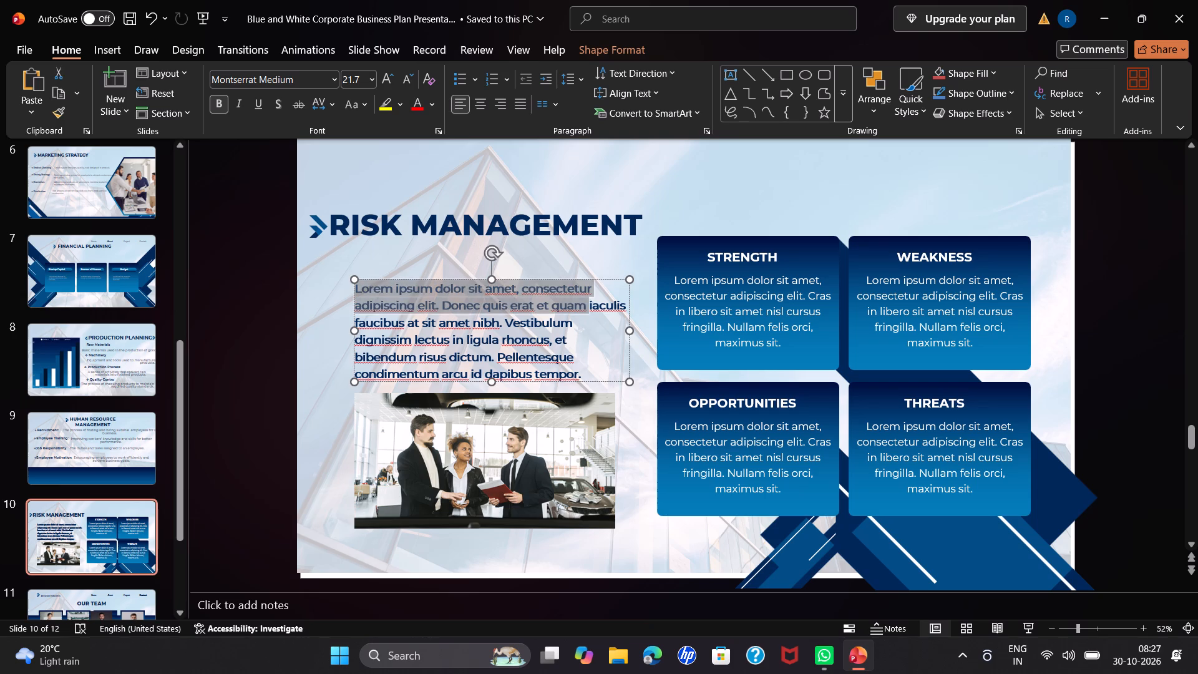
pyautogui.moveTo(577, 303); pyautogui.dragTo(605, 375)
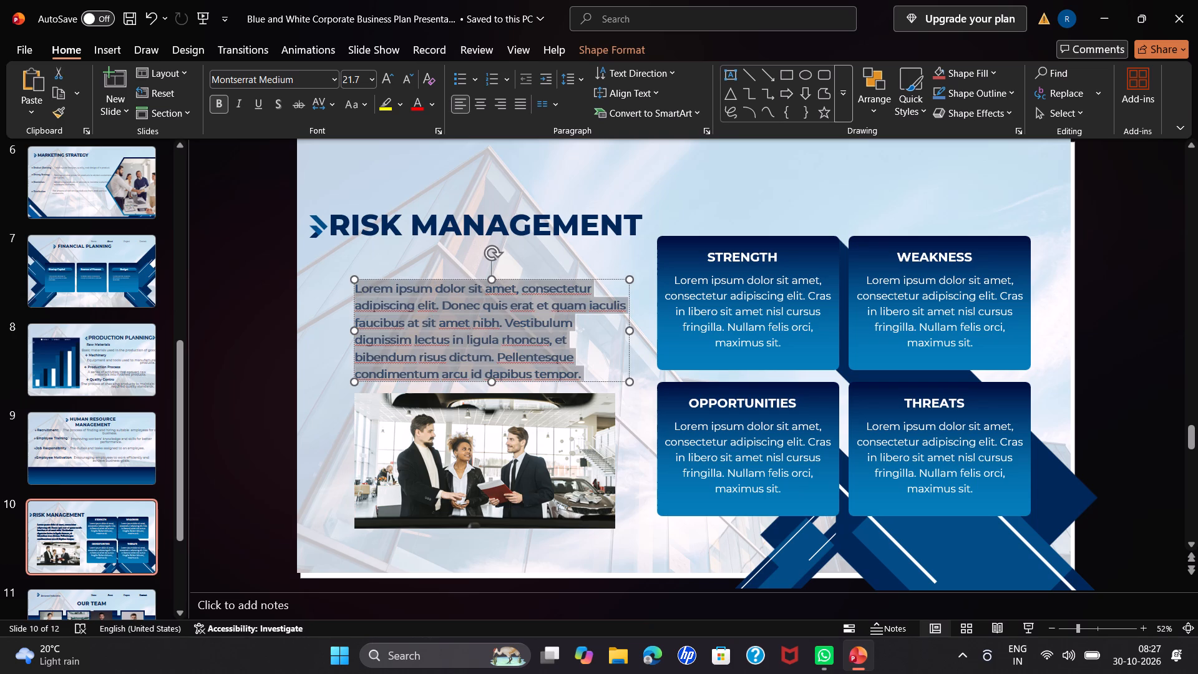
pyautogui.moveTo(605, 375); pyautogui.dragTo(606, 376)
pyautogui.press('BackSpace')
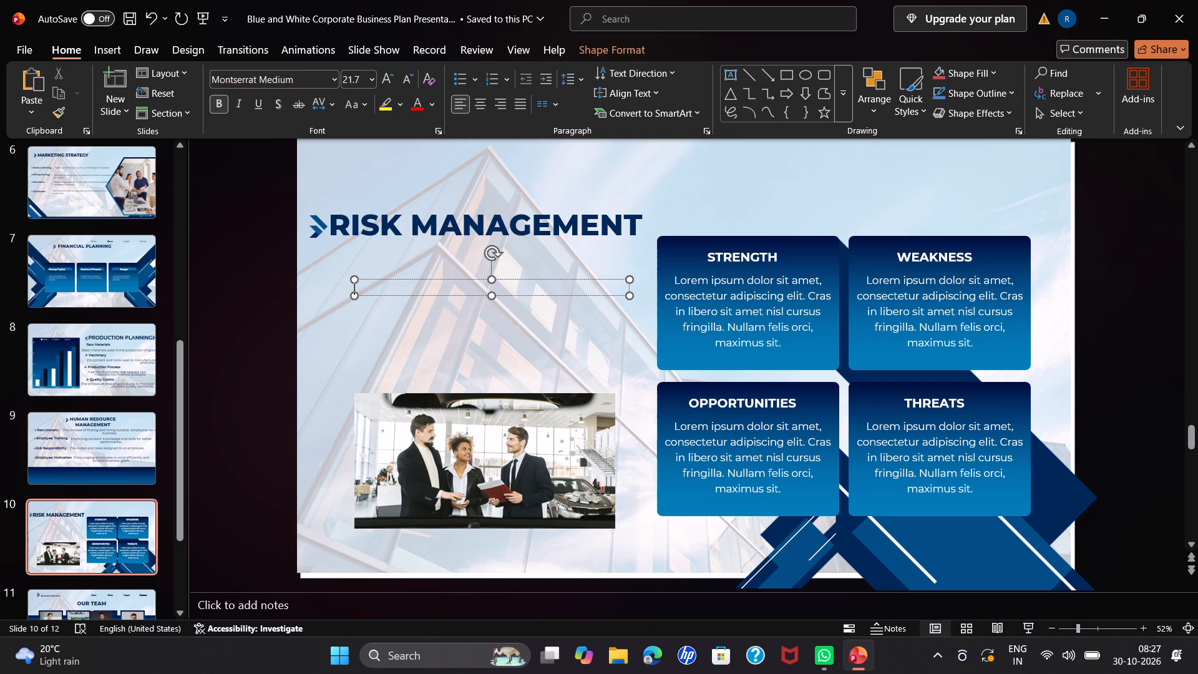
pyautogui.click(592, 368)
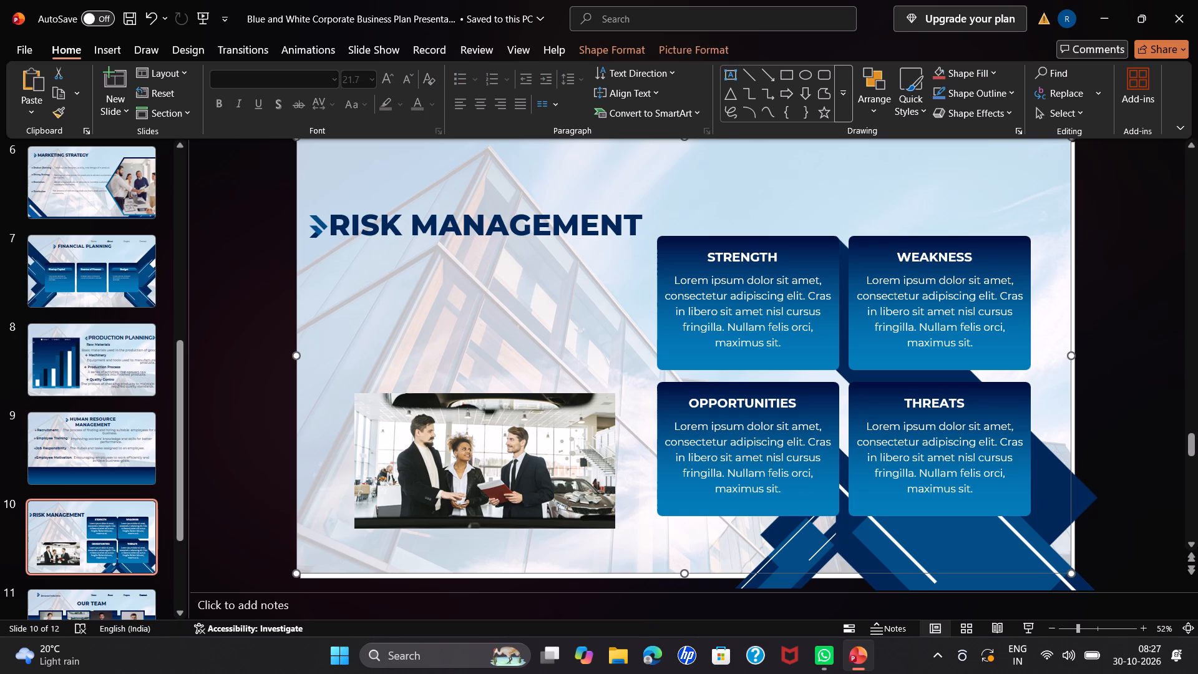
# Move the STRENGTH card between the RISK MANAGEMENT title and the photo, and widen it to nearly the full span of the title.
pyautogui.click(666, 341)
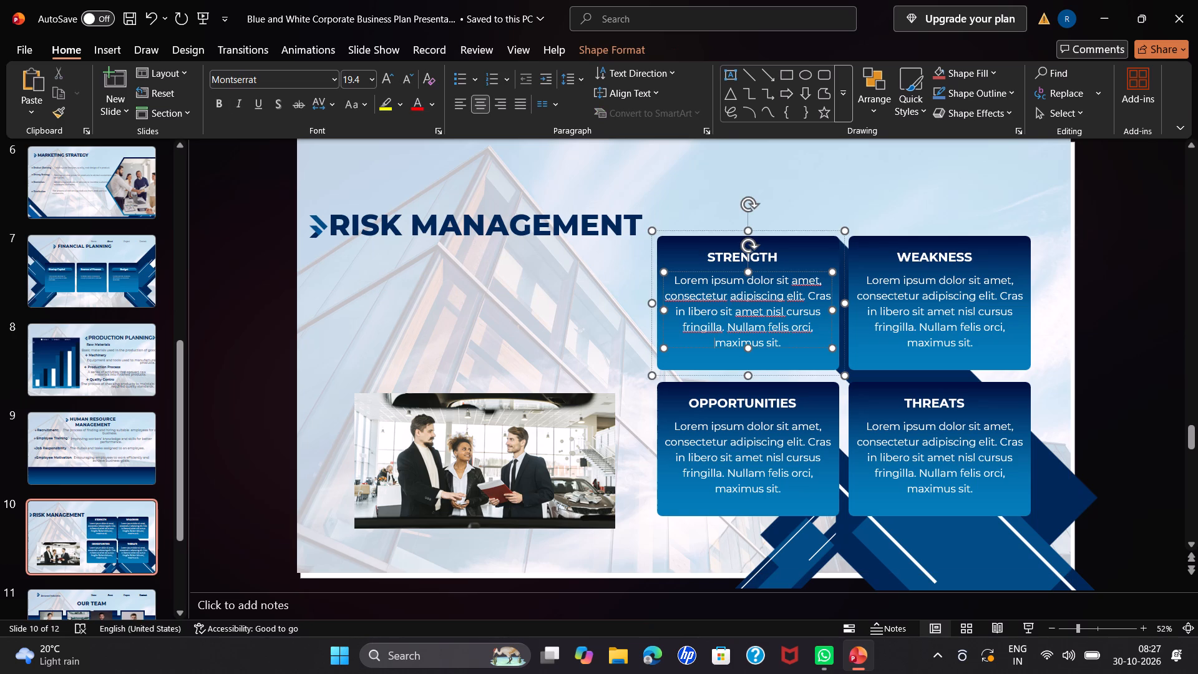
pyautogui.moveTo(650, 354); pyautogui.dragTo(645, 353)
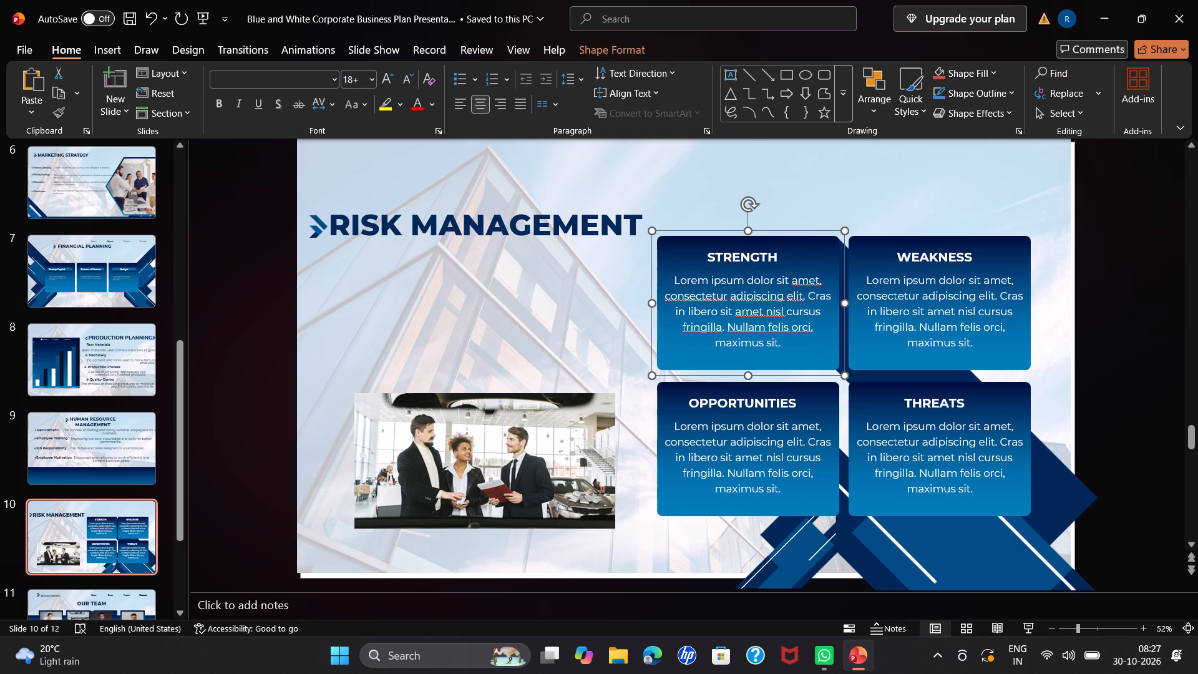
pyautogui.moveTo(645, 353); pyautogui.dragTo(409, 376)
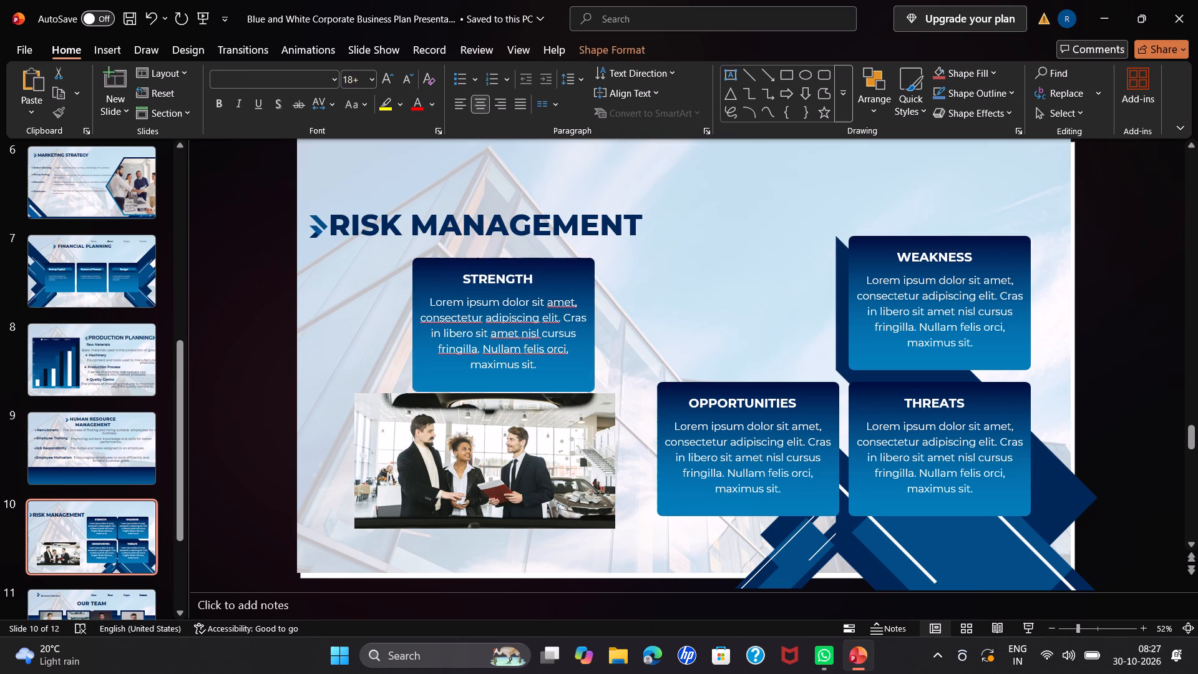
pyautogui.moveTo(409, 376); pyautogui.dragTo(376, 371)
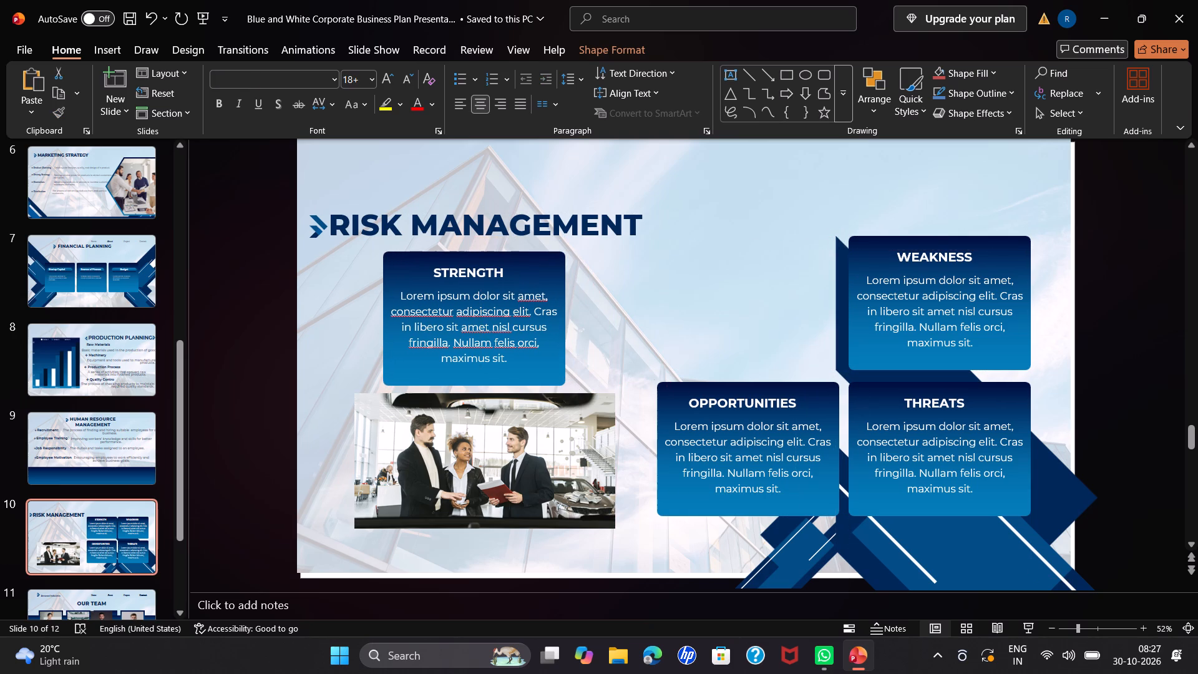
pyautogui.moveTo(376, 371); pyautogui.dragTo(381, 369)
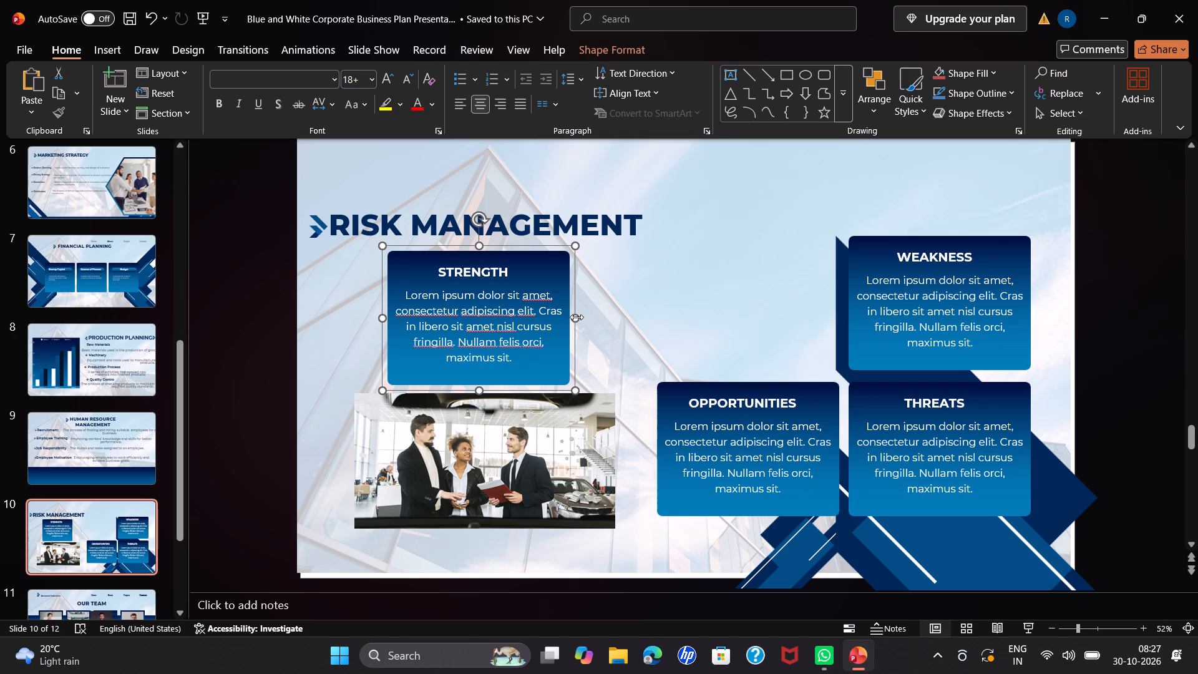
pyautogui.moveTo(577, 317); pyautogui.dragTo(696, 330)
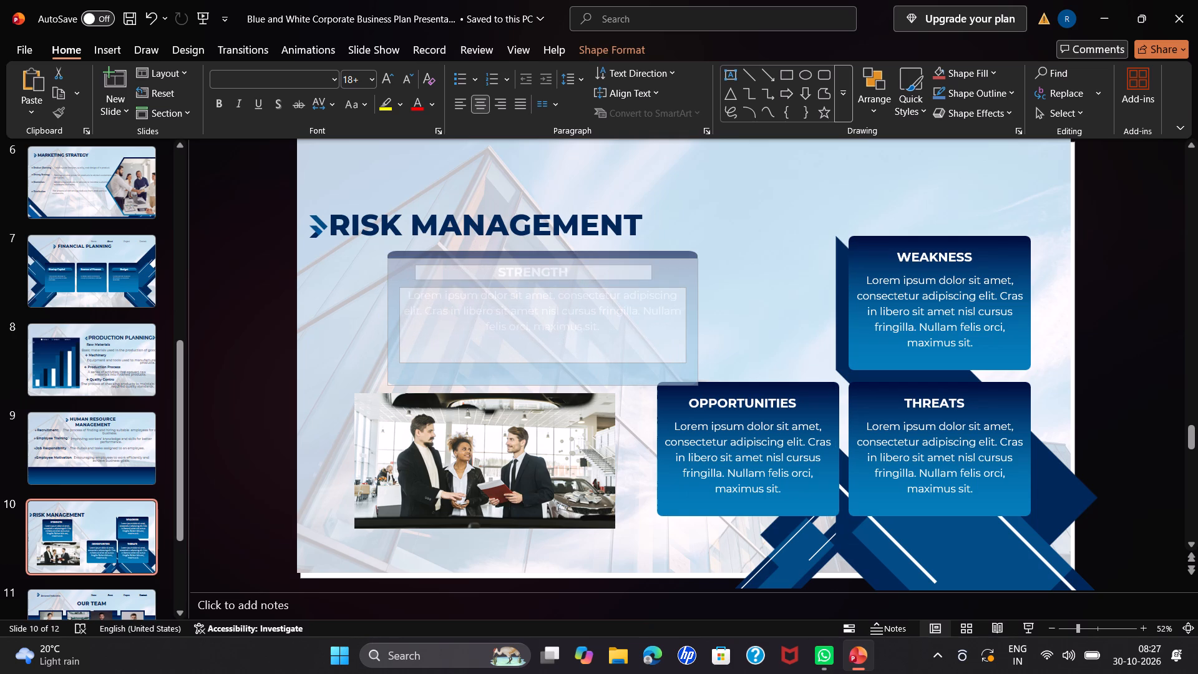
pyautogui.moveTo(696, 330); pyautogui.dragTo(701, 327)
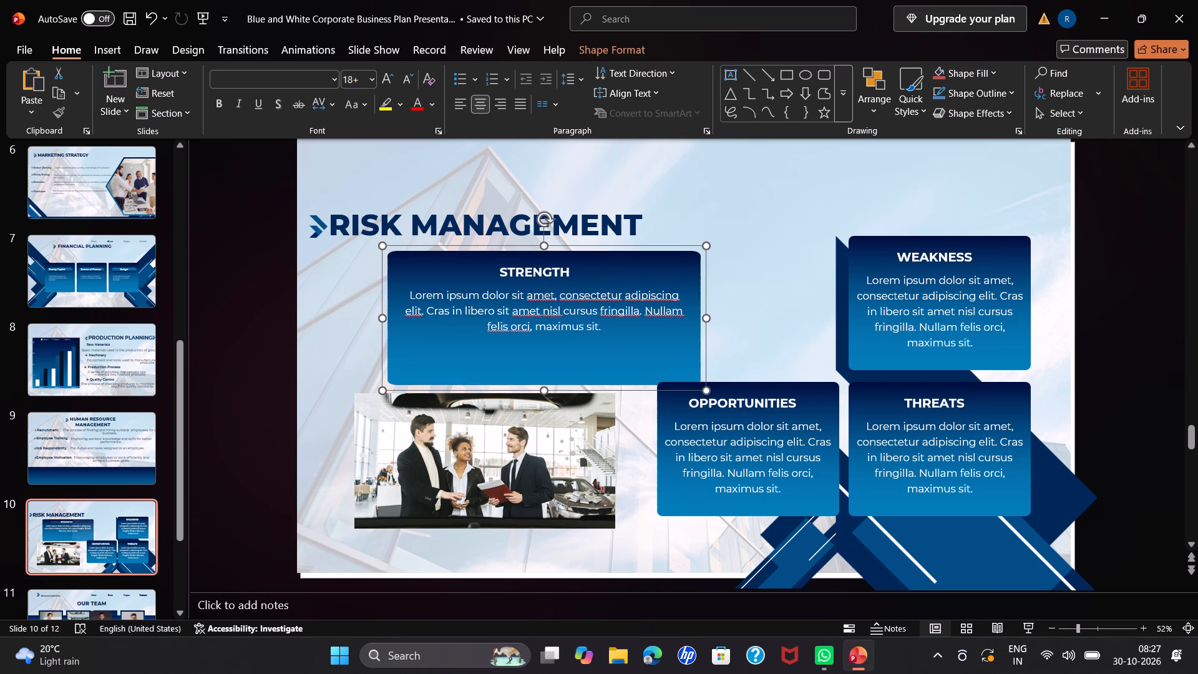
pyautogui.click(741, 290)
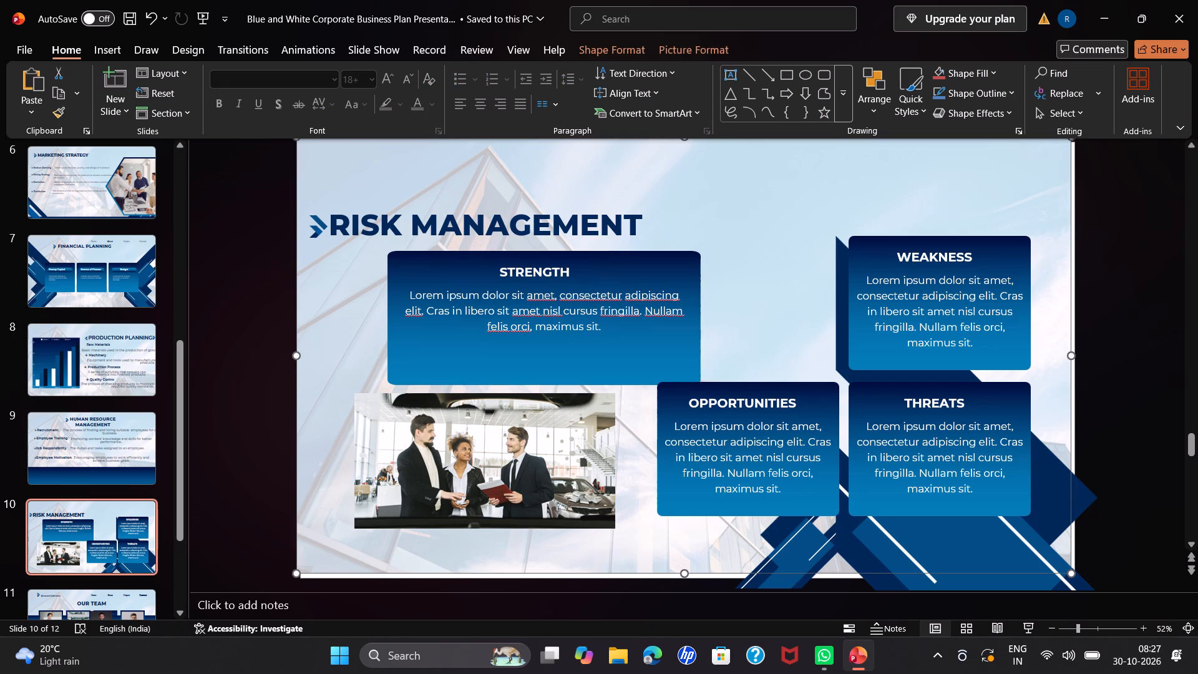
pyautogui.moveTo(398, 374); pyautogui.dragTo(339, 375)
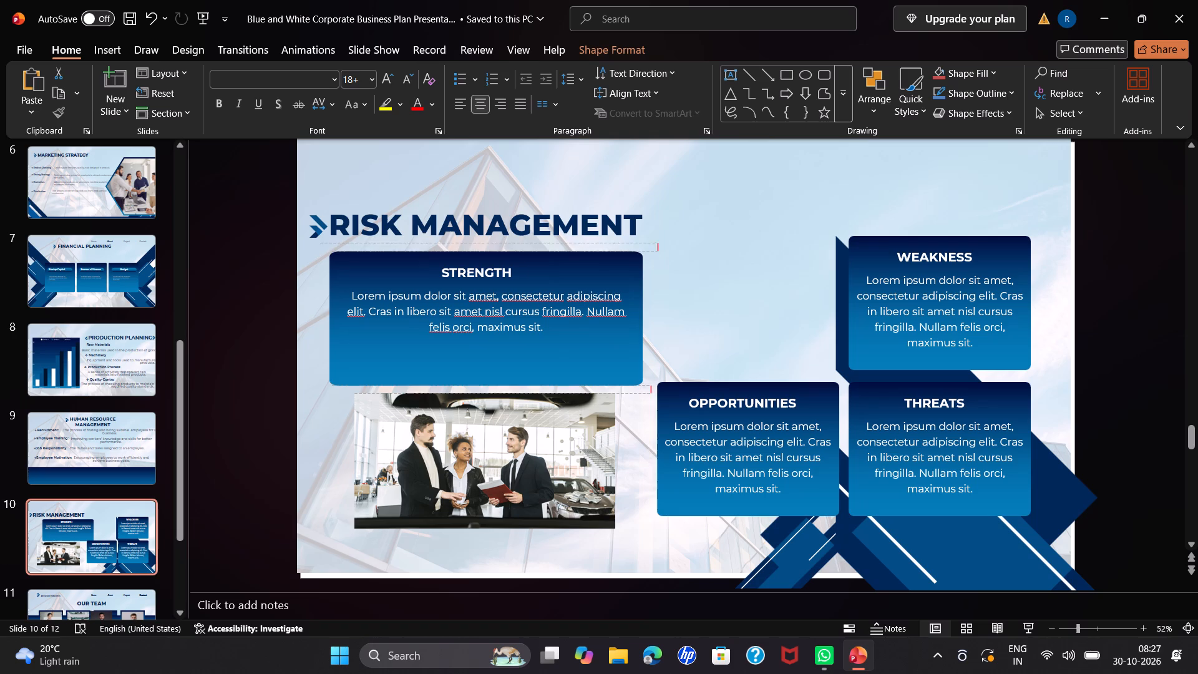
pyautogui.moveTo(339, 375); pyautogui.dragTo(331, 375)
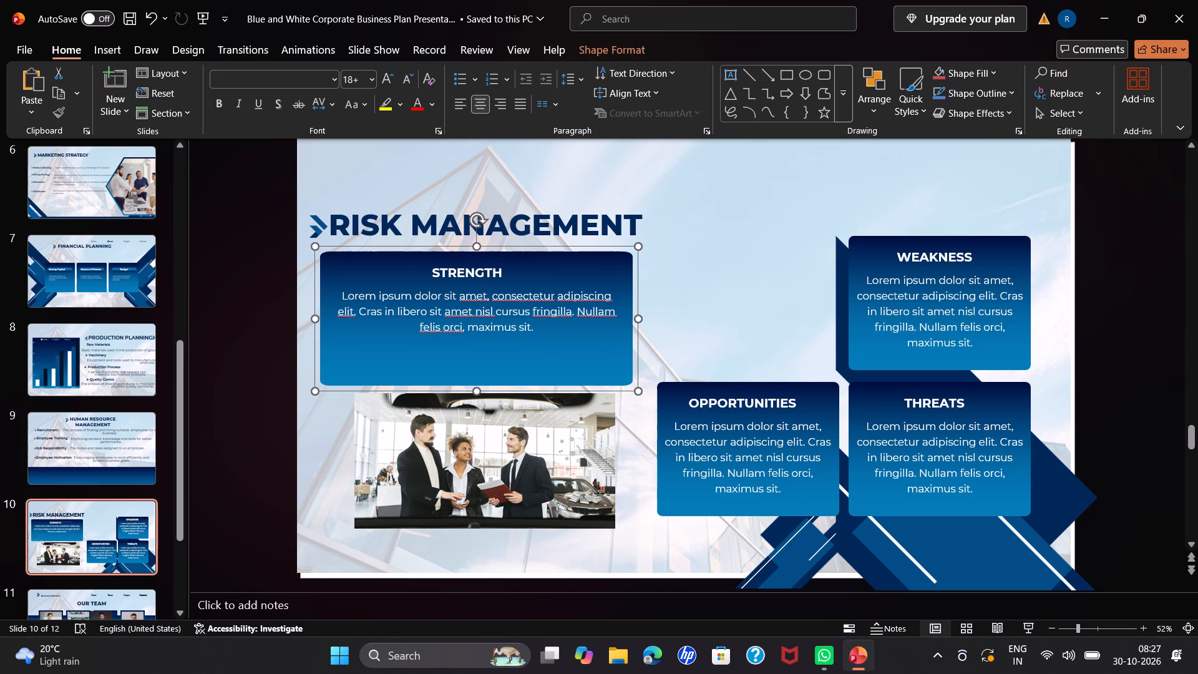
pyautogui.click(789, 335)
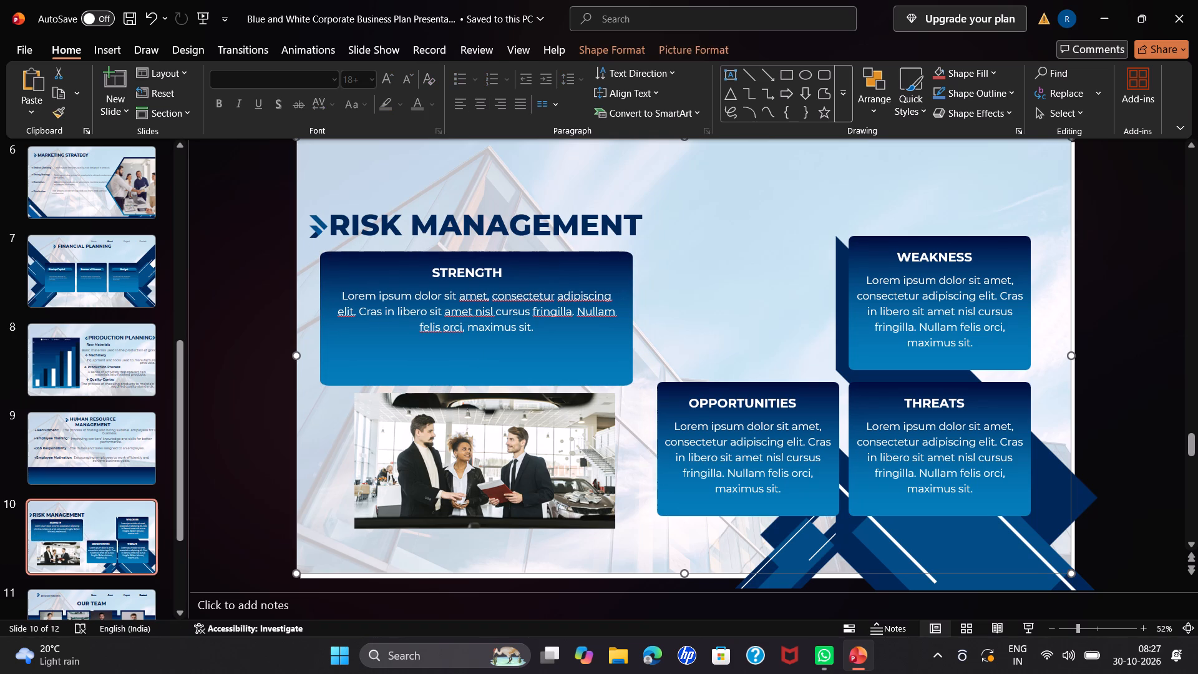
# Shift the WEAKNESS card beside the STRENGTH card and widen it toward that card until both are about equally wide.
pyautogui.click(845, 316)
pyautogui.click(845, 316)
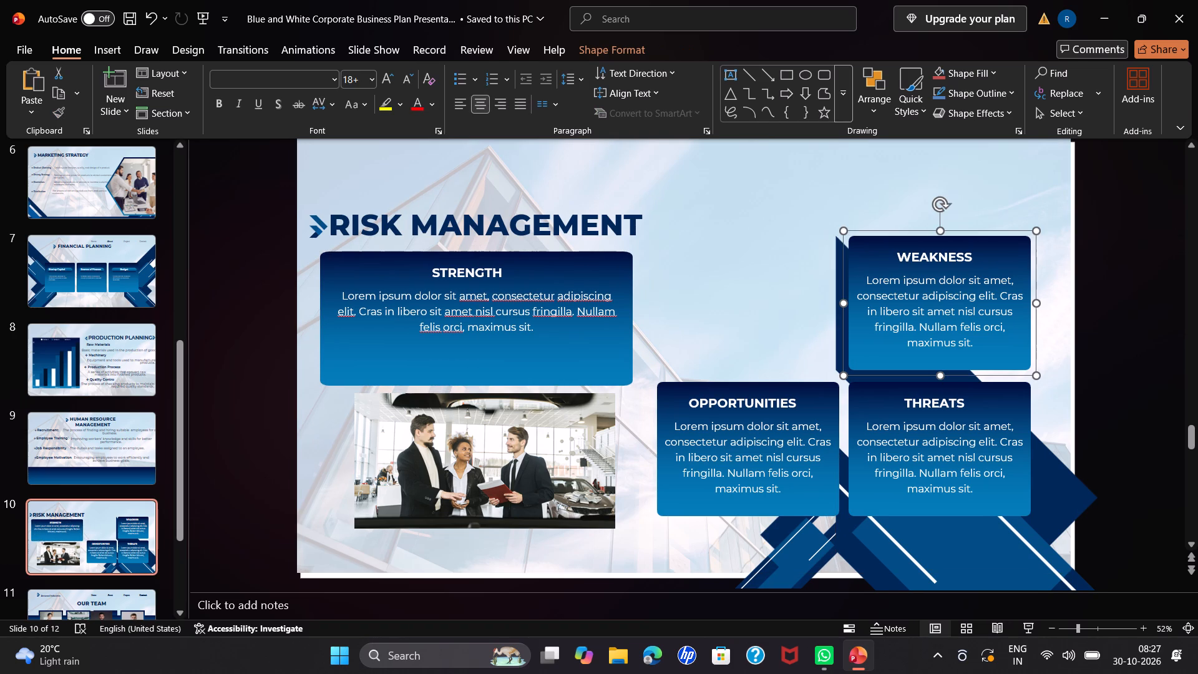
pyautogui.moveTo(849, 311); pyautogui.dragTo(840, 319)
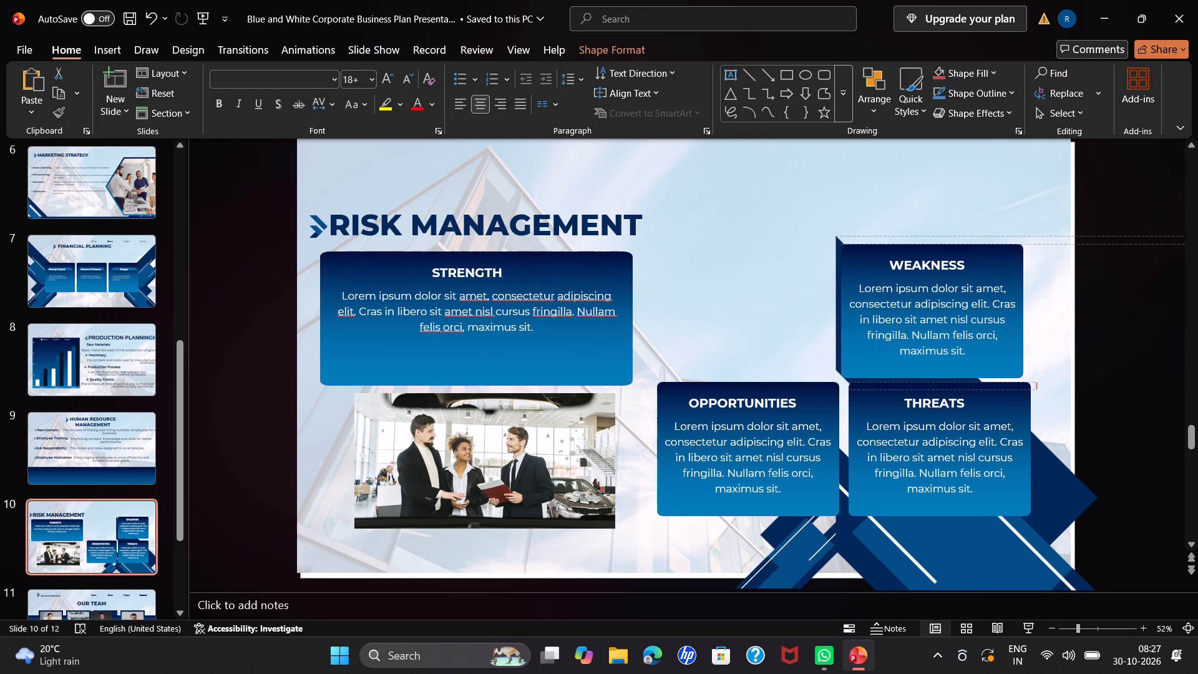
pyautogui.moveTo(840, 319); pyautogui.dragTo(841, 318)
pyautogui.click(841, 318)
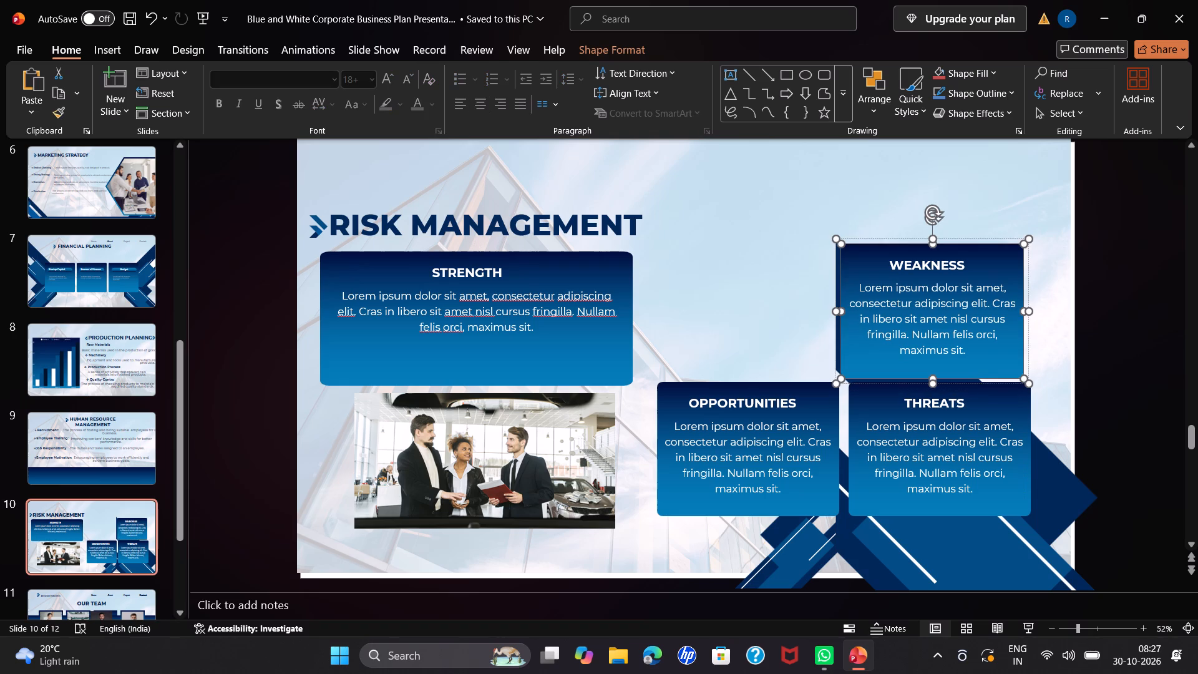
pyautogui.moveTo(835, 323); pyautogui.dragTo(826, 304)
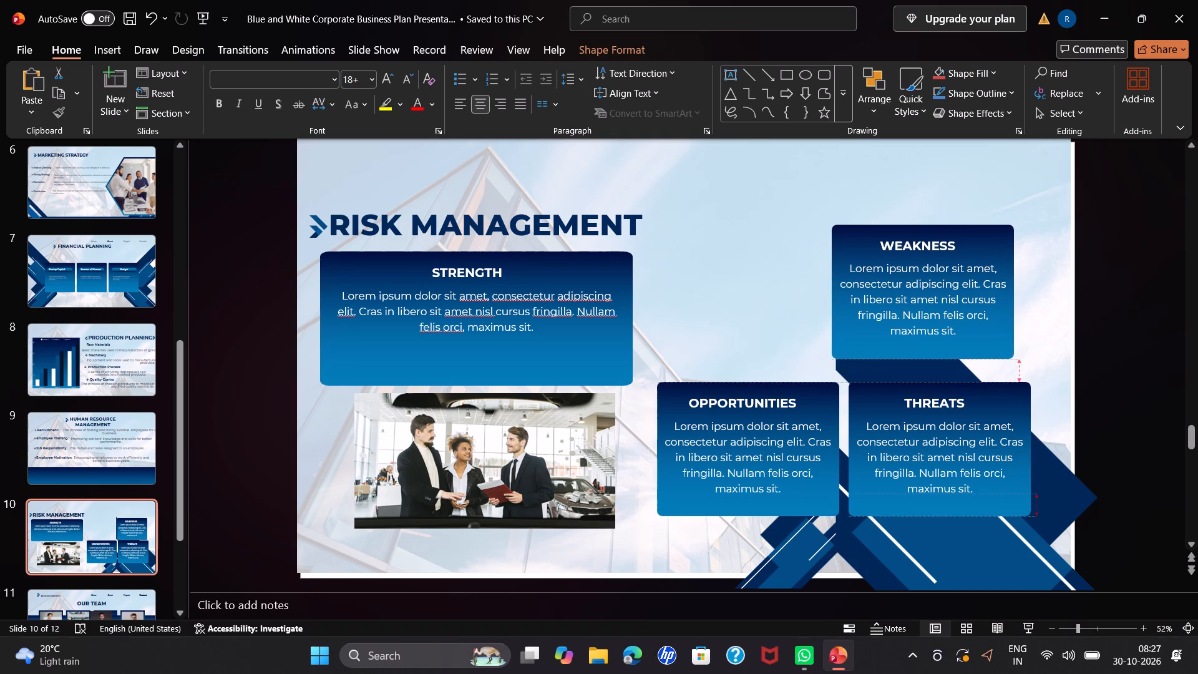
pyautogui.moveTo(826, 304); pyautogui.dragTo(827, 311)
pyautogui.moveTo(825, 323); pyautogui.dragTo(791, 331)
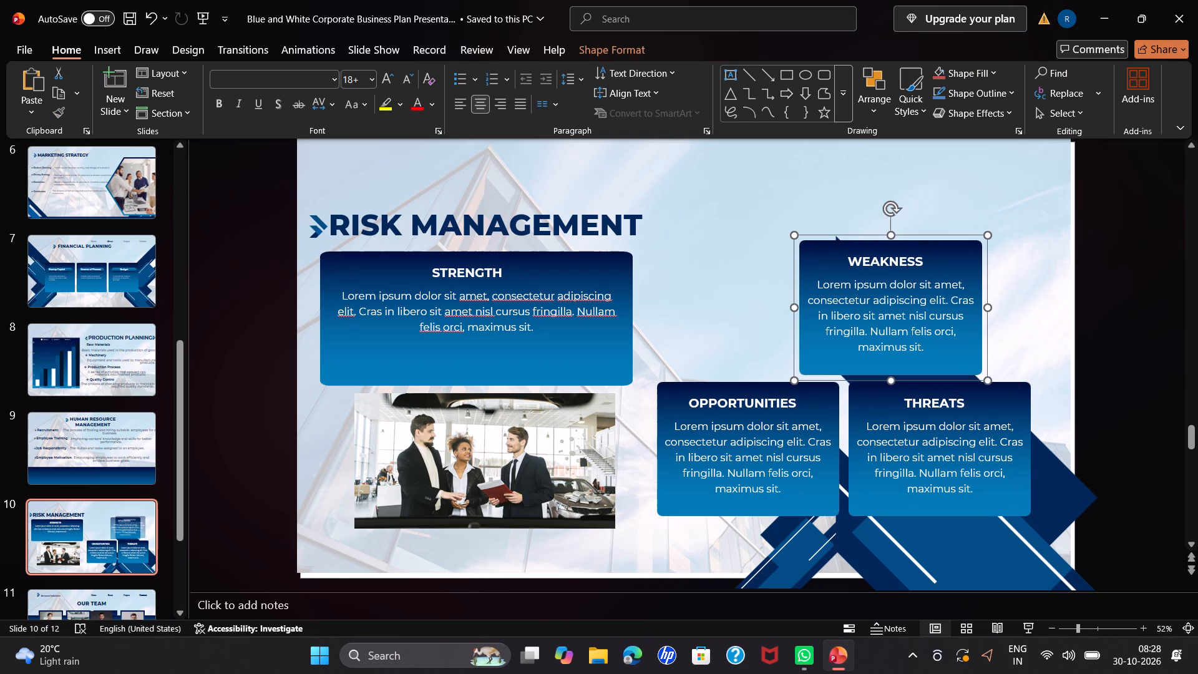
pyautogui.click(792, 371)
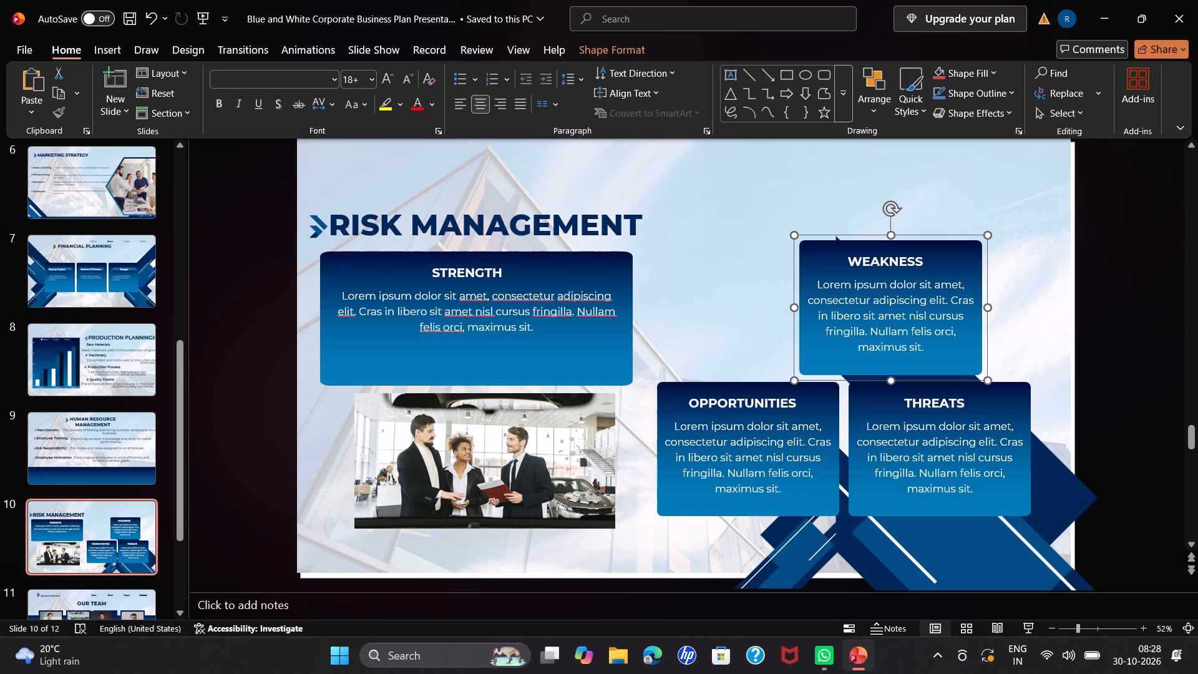
pyautogui.moveTo(792, 374); pyautogui.dragTo(789, 381)
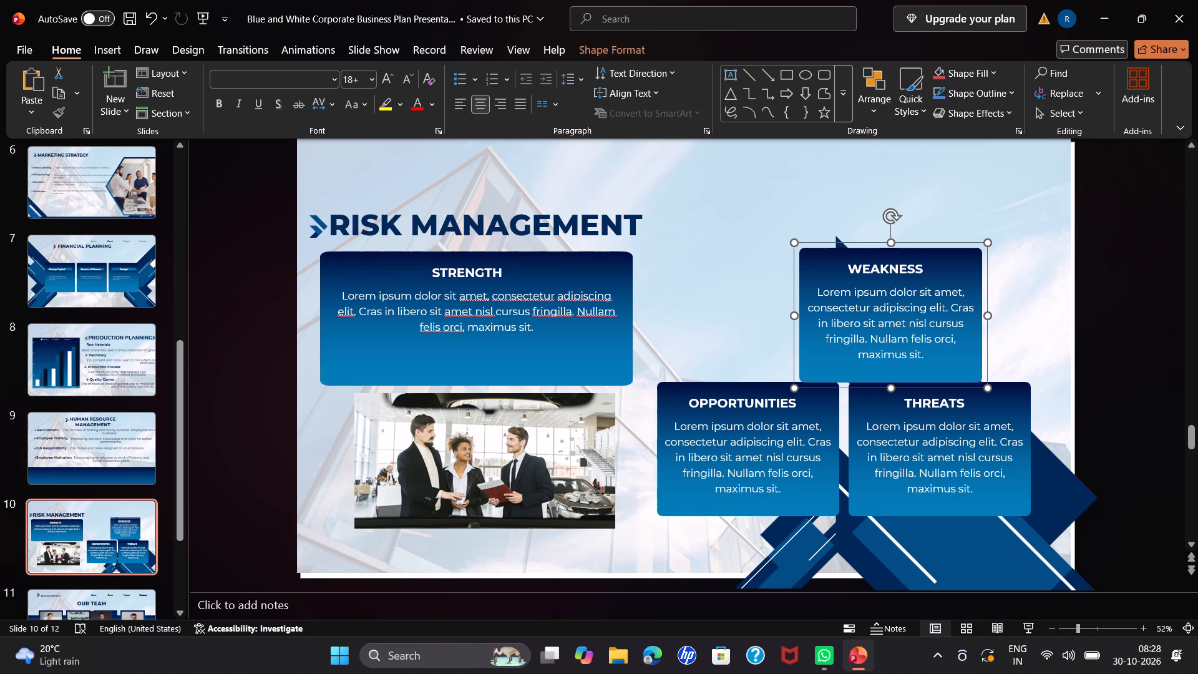
pyautogui.moveTo(792, 316); pyautogui.dragTo(777, 315)
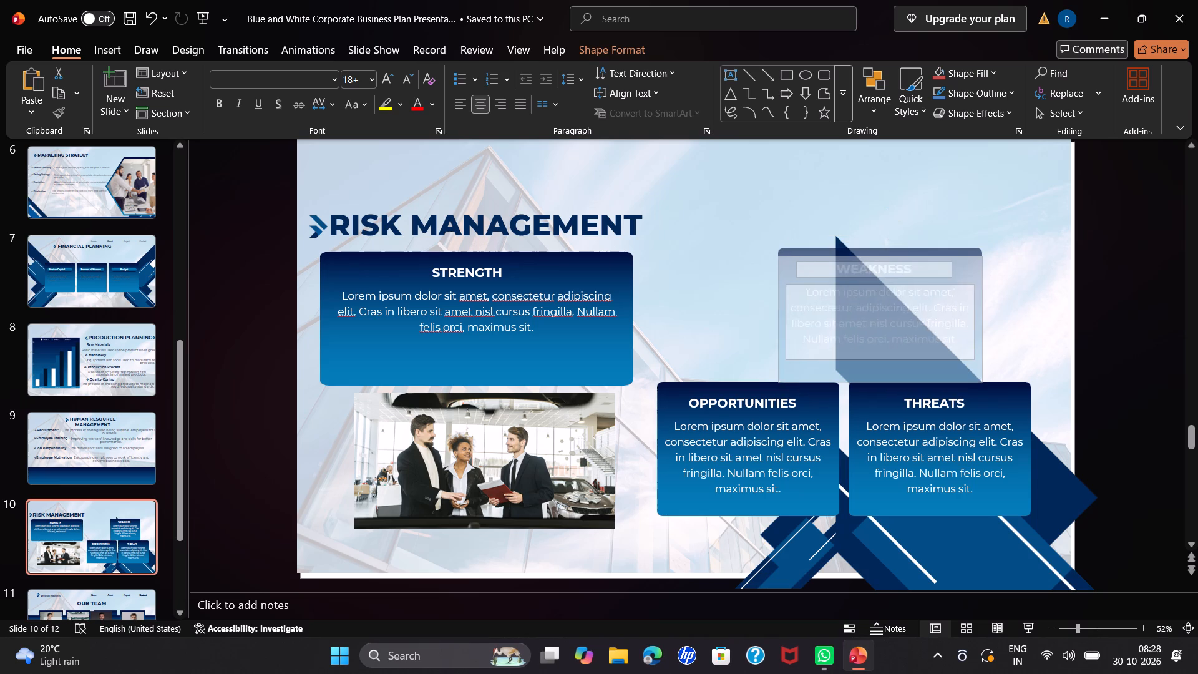
pyautogui.moveTo(777, 315); pyautogui.dragTo(670, 308)
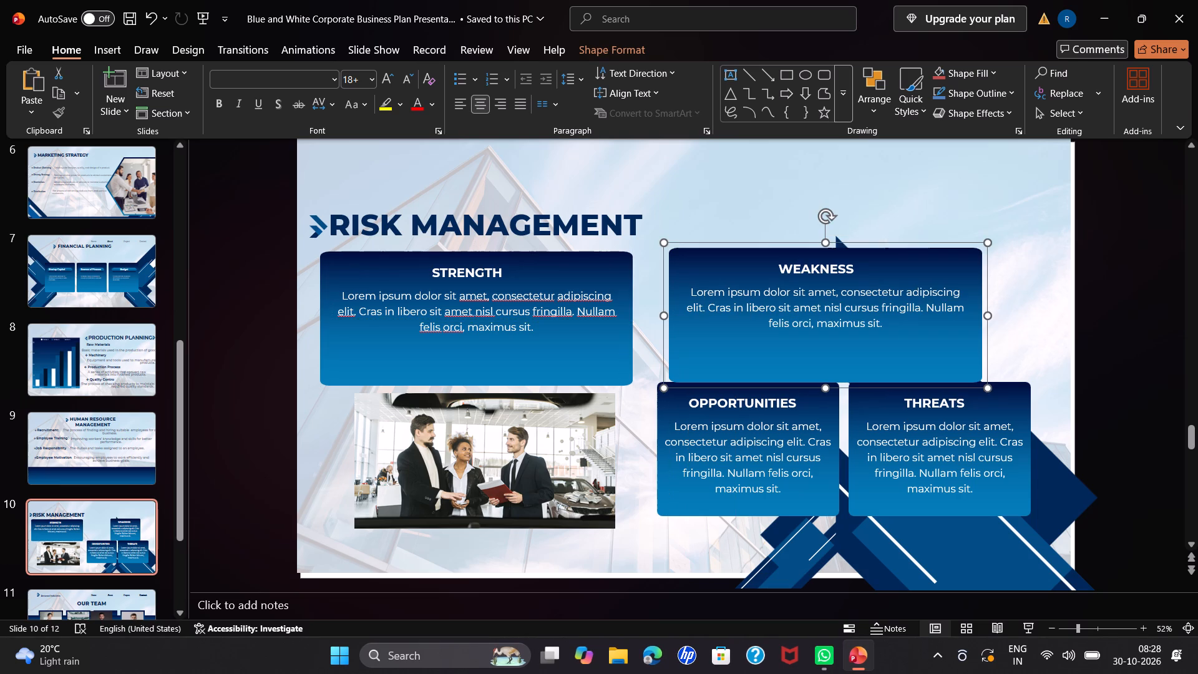
pyautogui.click(716, 194)
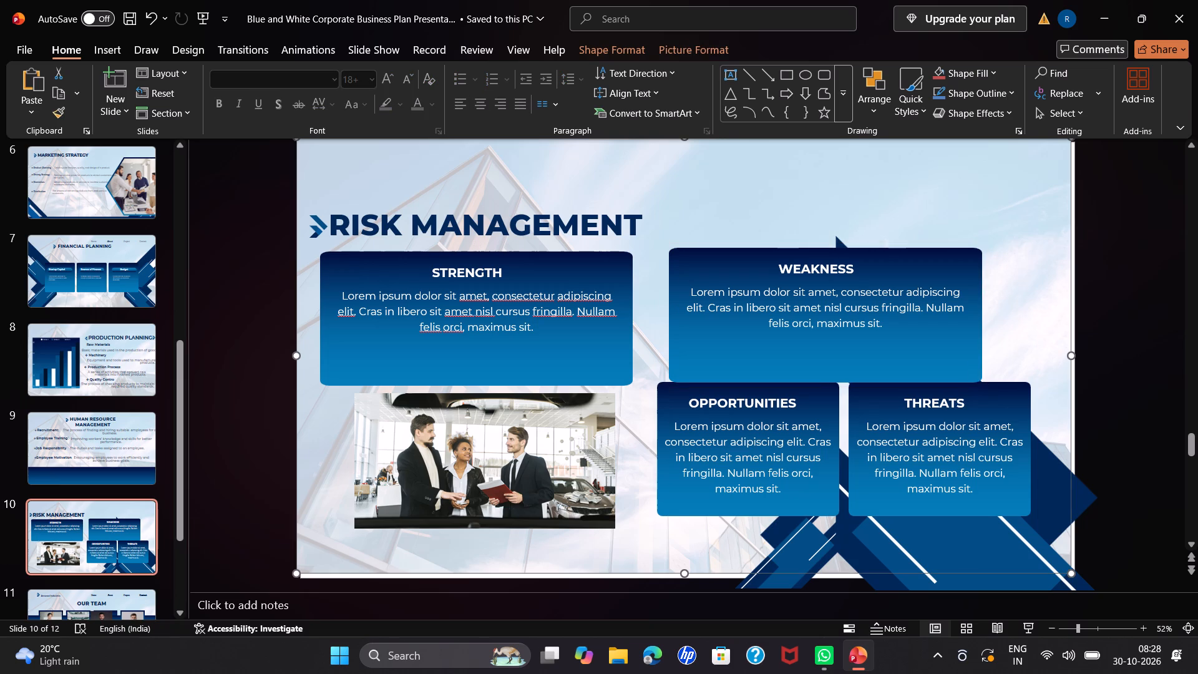
# Delete the photo of three business people below the STRENGTH card.
pyautogui.click(565, 478)
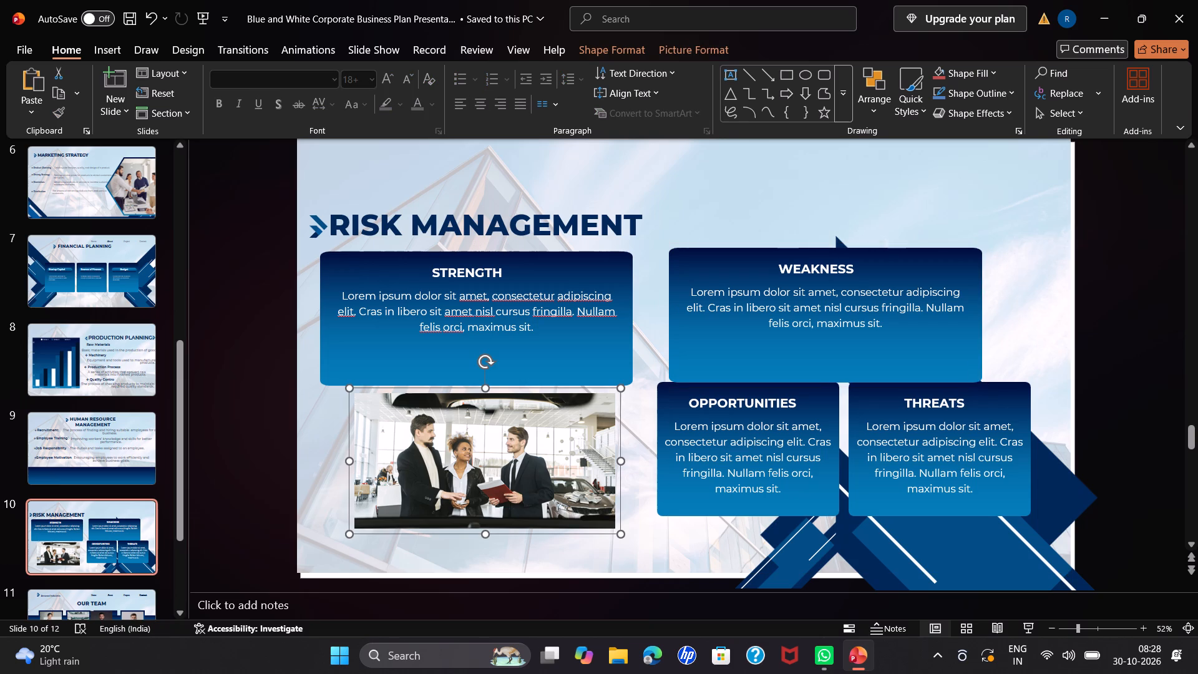
pyautogui.click(562, 530)
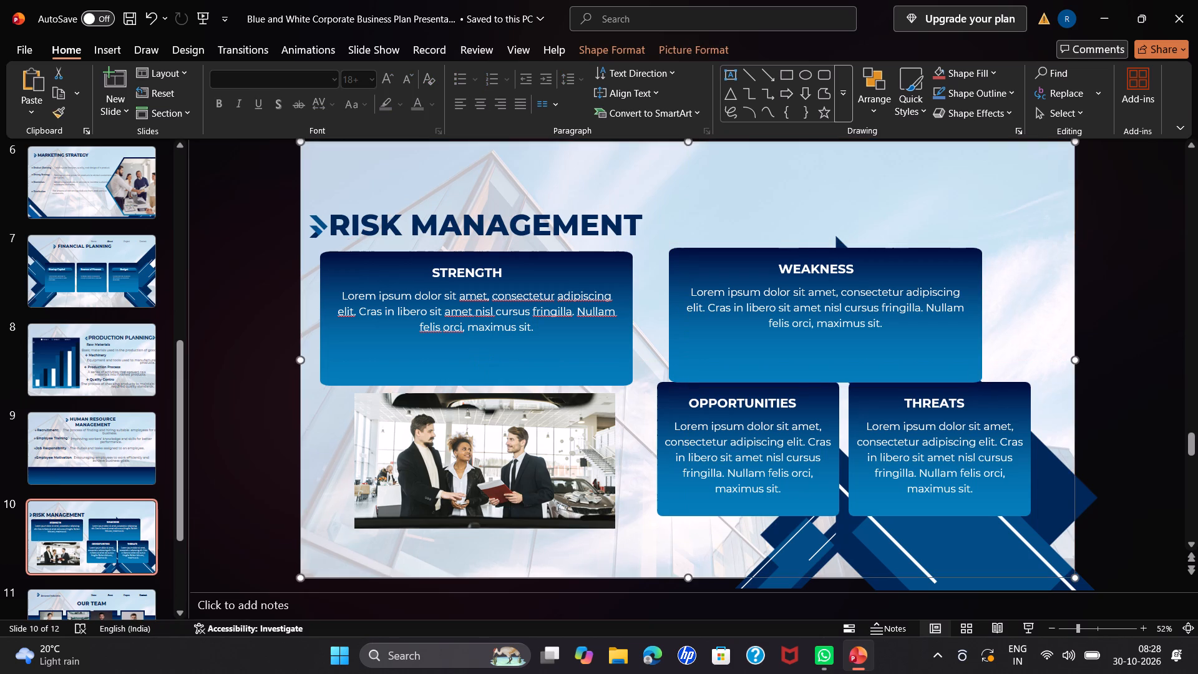
pyautogui.click(562, 524)
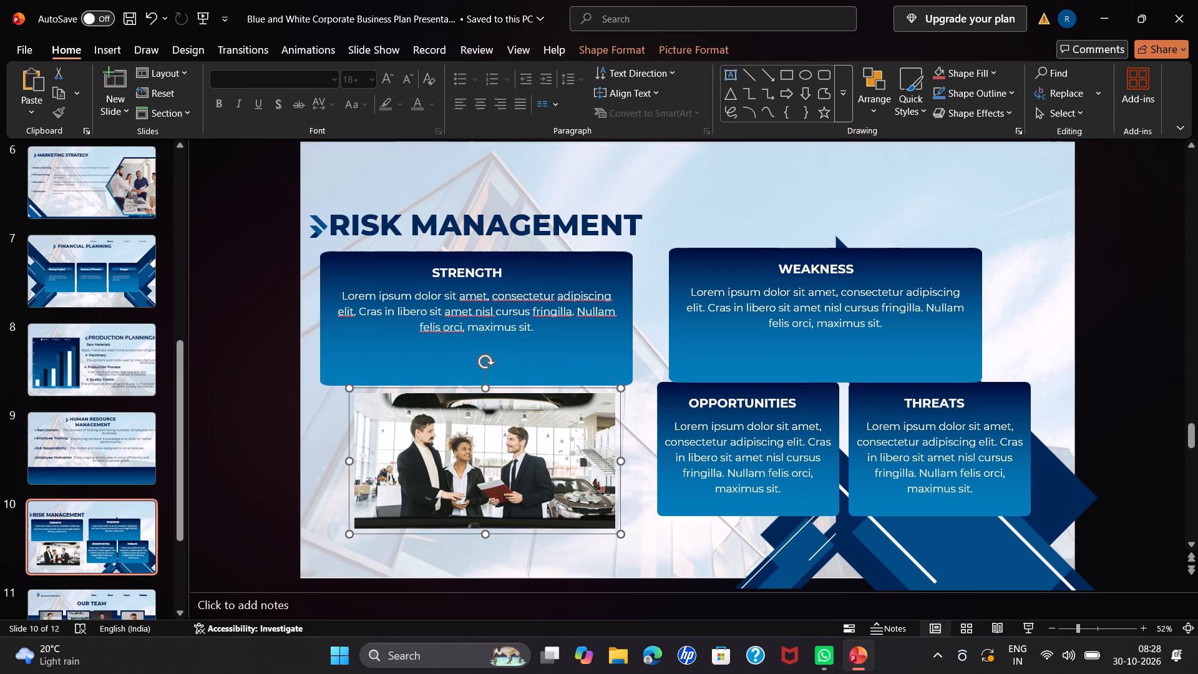
pyautogui.click(563, 534)
pyautogui.press('BackSpace')
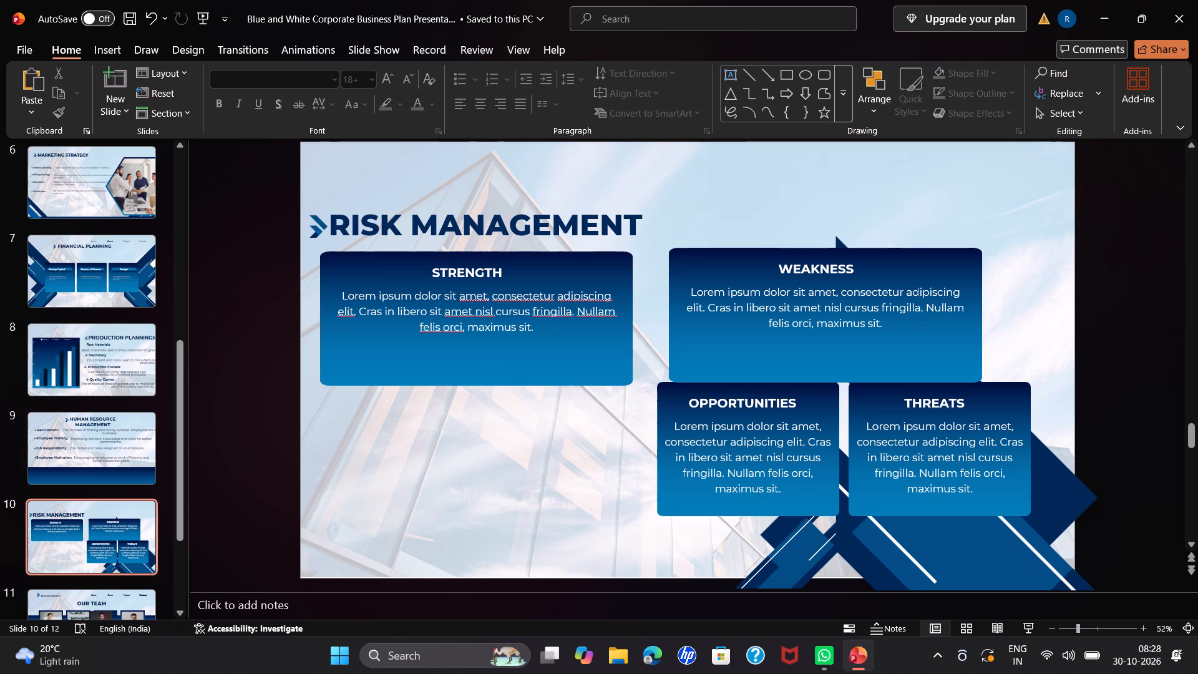
# Move the OPPORTUNITIES card directly below the STRENGTH card and widen it so both side edges line up with that card.
pyautogui.click(656, 489)
pyautogui.click(666, 478)
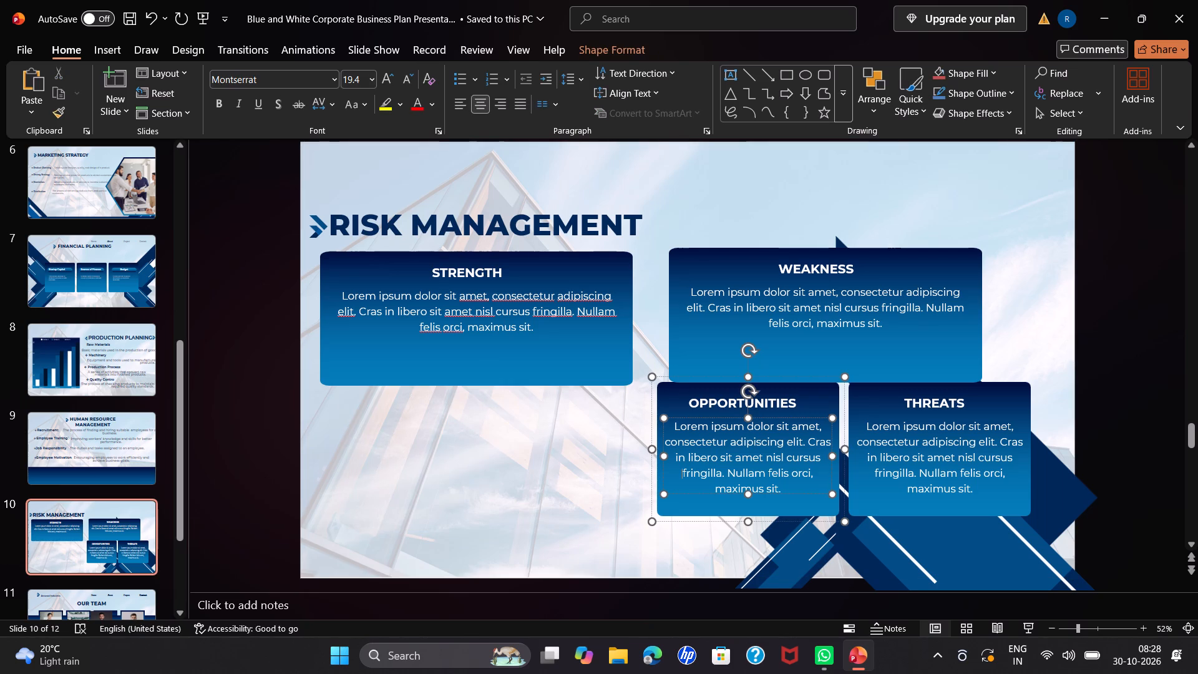
pyautogui.moveTo(649, 450); pyautogui.dragTo(557, 499)
pyautogui.moveTo(631, 520); pyautogui.dragTo(621, 534)
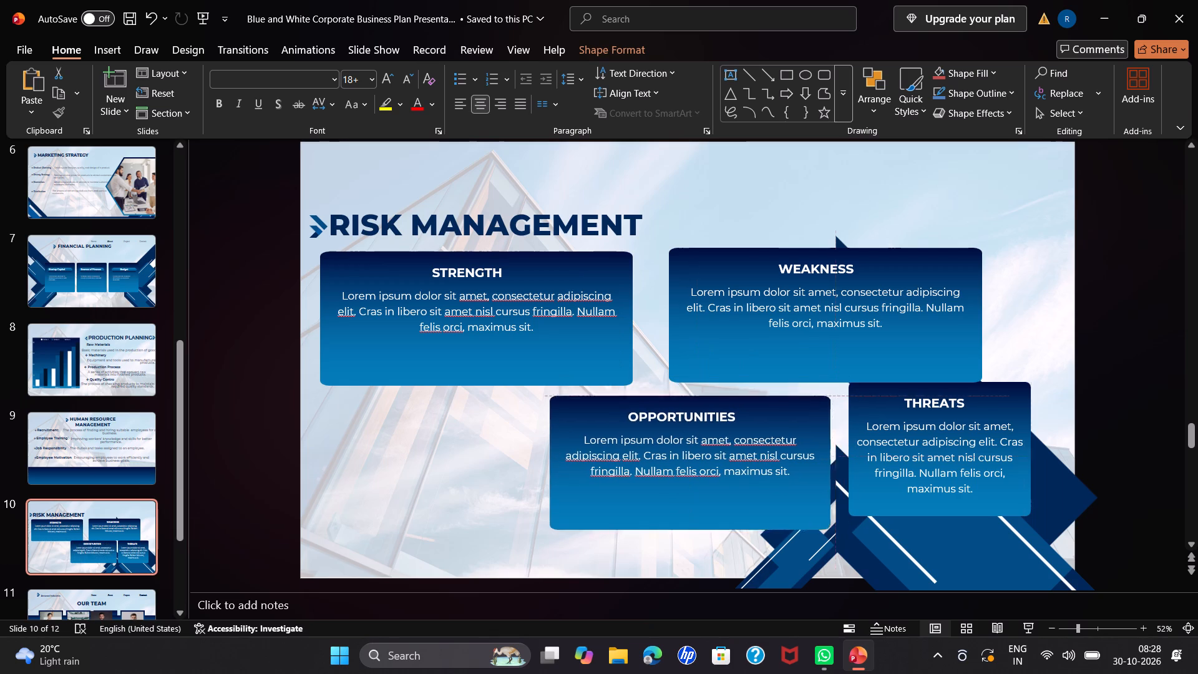
pyautogui.moveTo(621, 534); pyautogui.dragTo(422, 531)
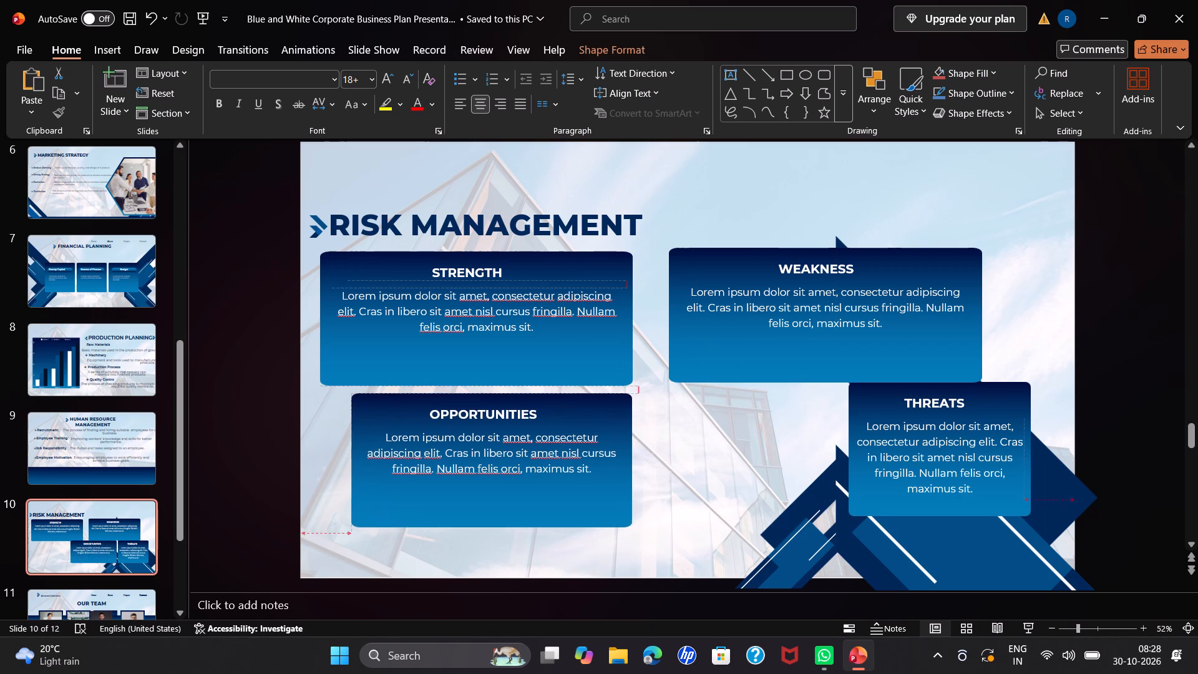
pyautogui.moveTo(422, 531); pyautogui.dragTo(401, 530)
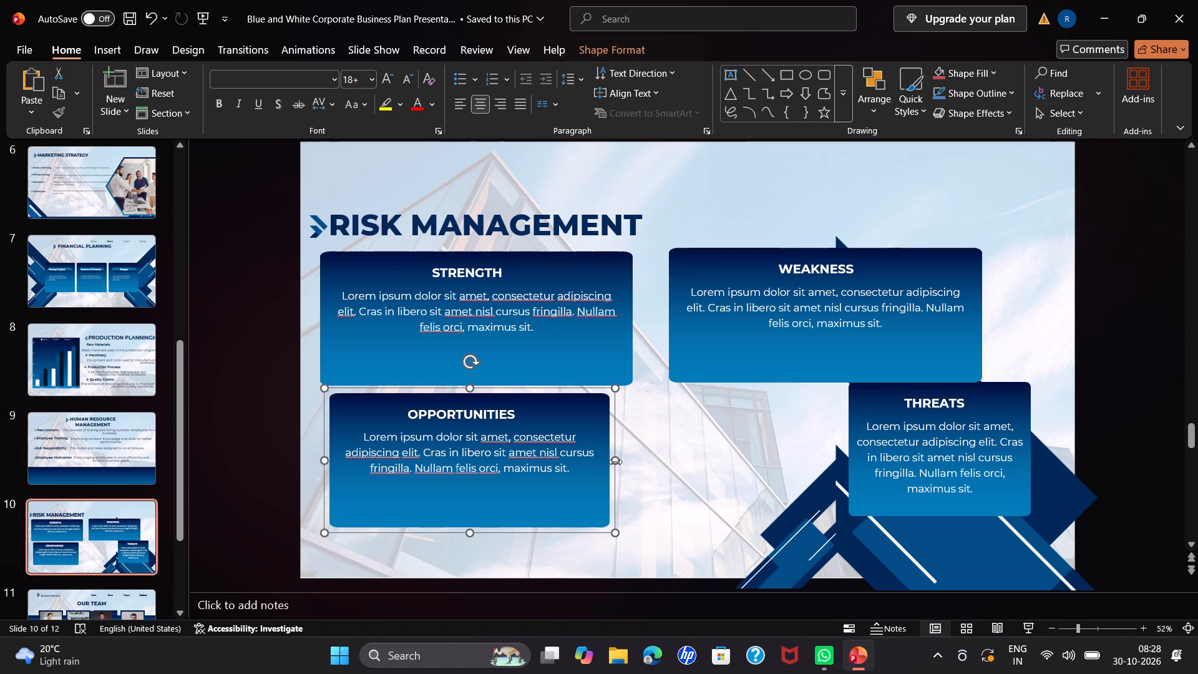
pyautogui.moveTo(615, 462); pyautogui.dragTo(625, 462)
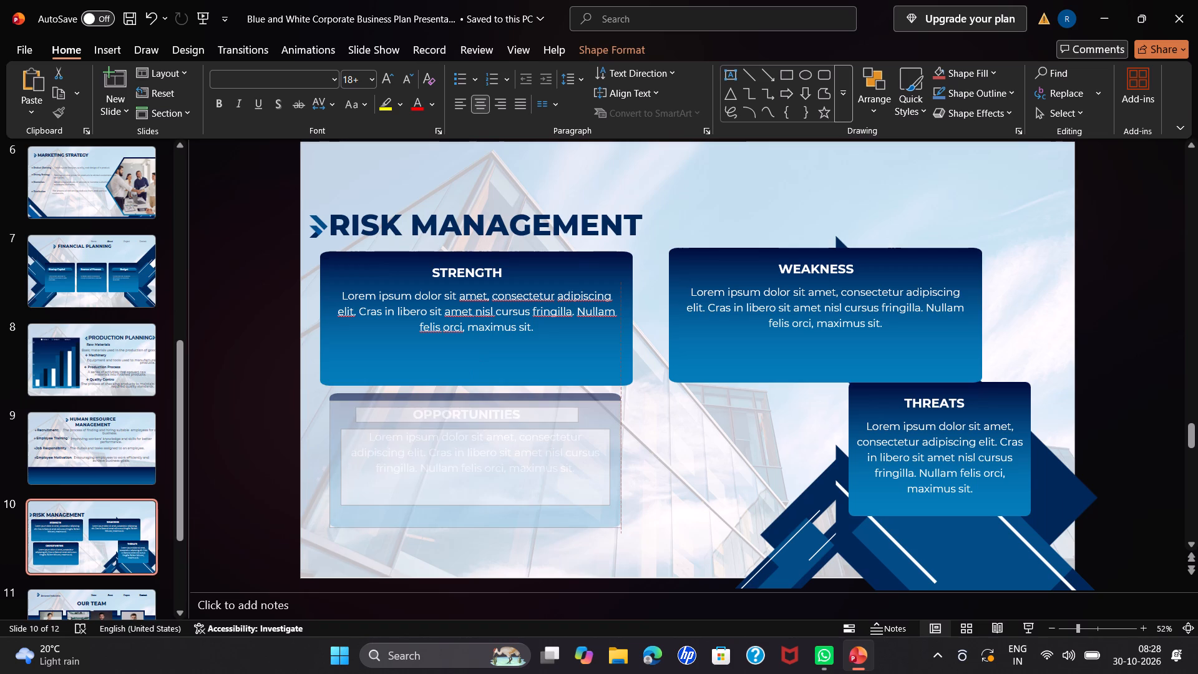
pyautogui.moveTo(625, 462); pyautogui.dragTo(627, 462)
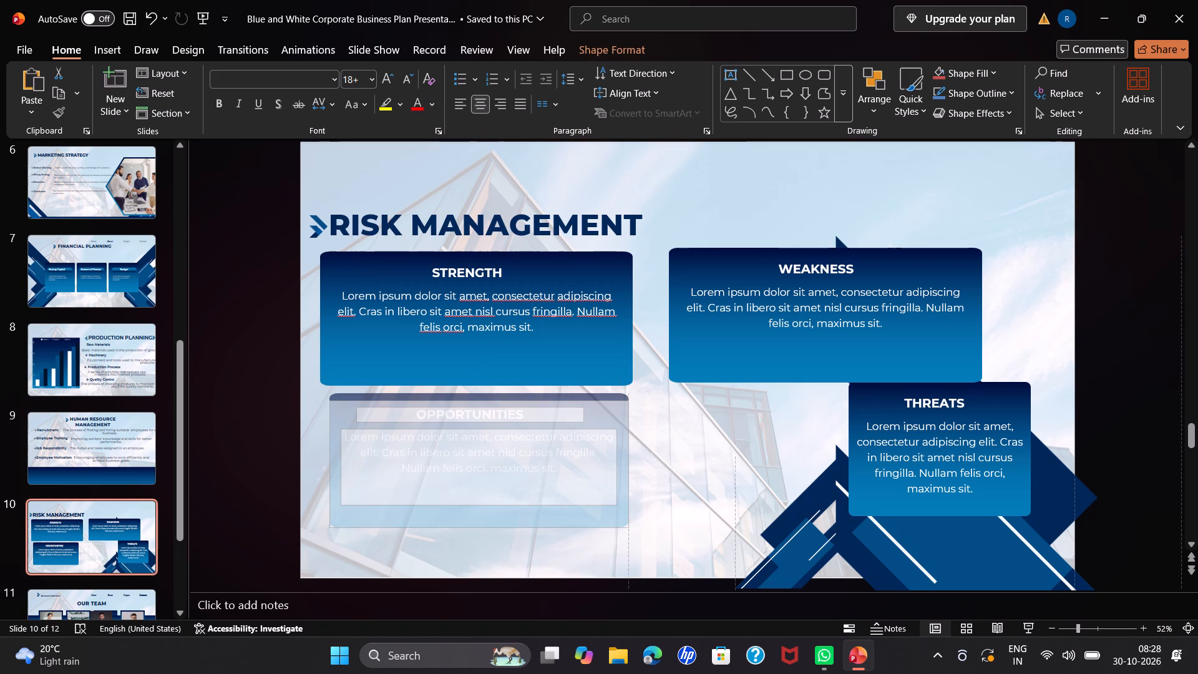
pyautogui.moveTo(627, 462); pyautogui.dragTo(631, 462)
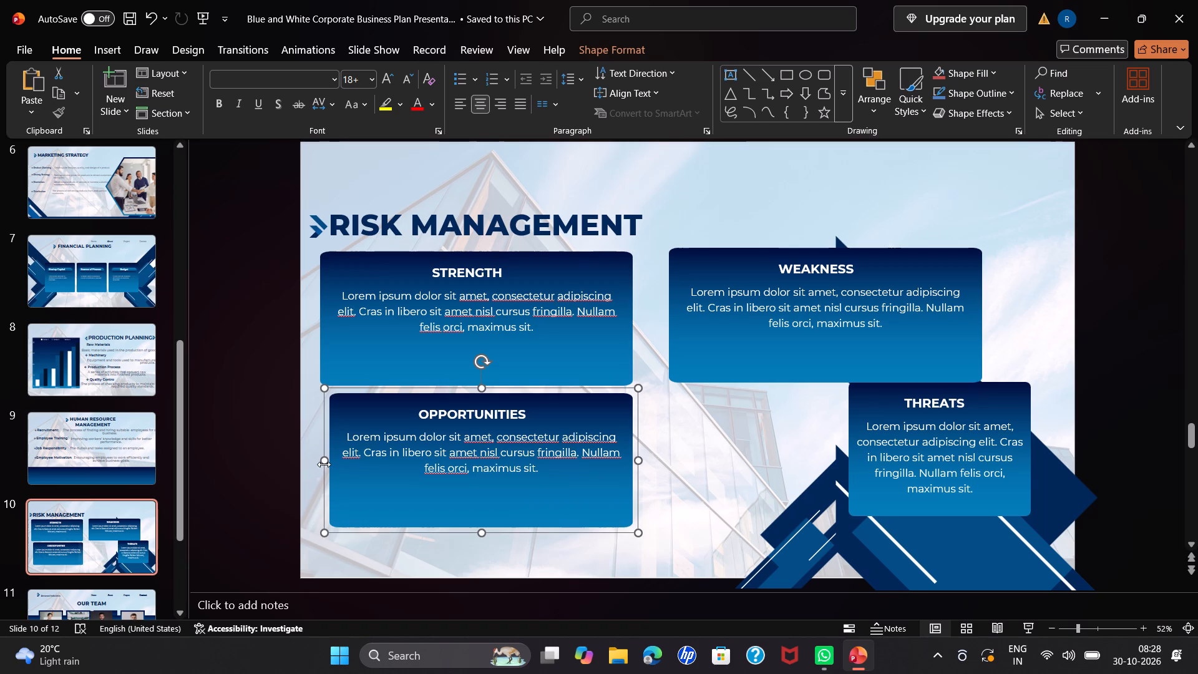
pyautogui.moveTo(324, 464); pyautogui.dragTo(326, 469)
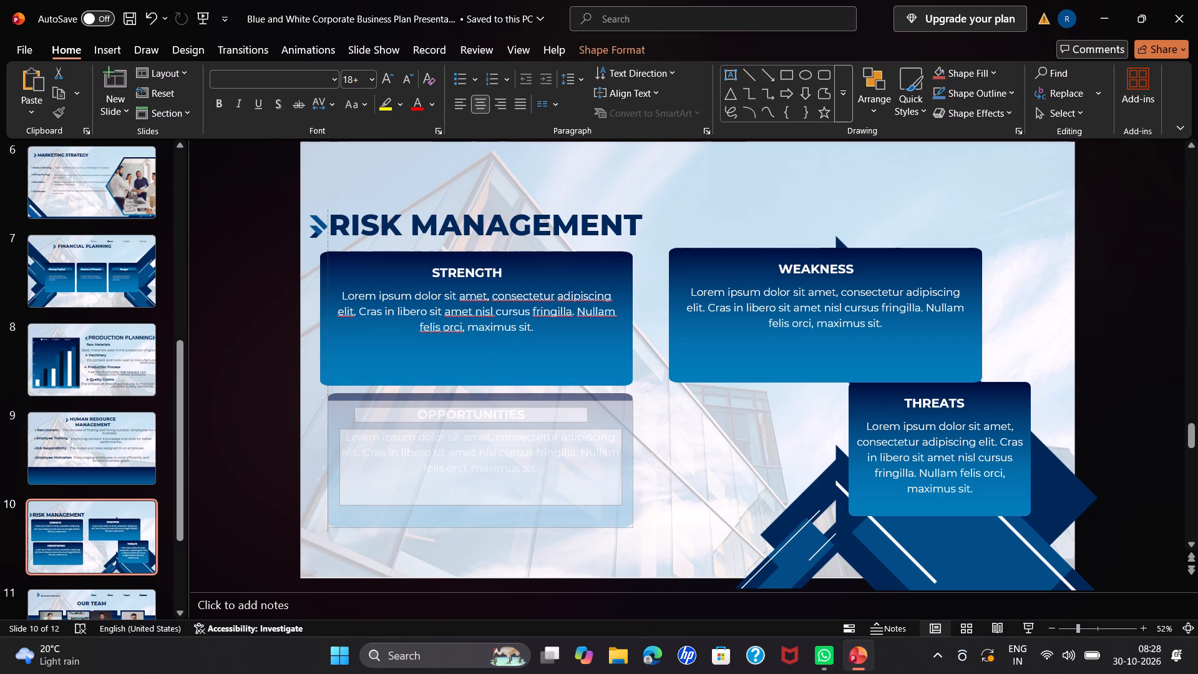
pyautogui.moveTo(326, 469); pyautogui.dragTo(318, 470)
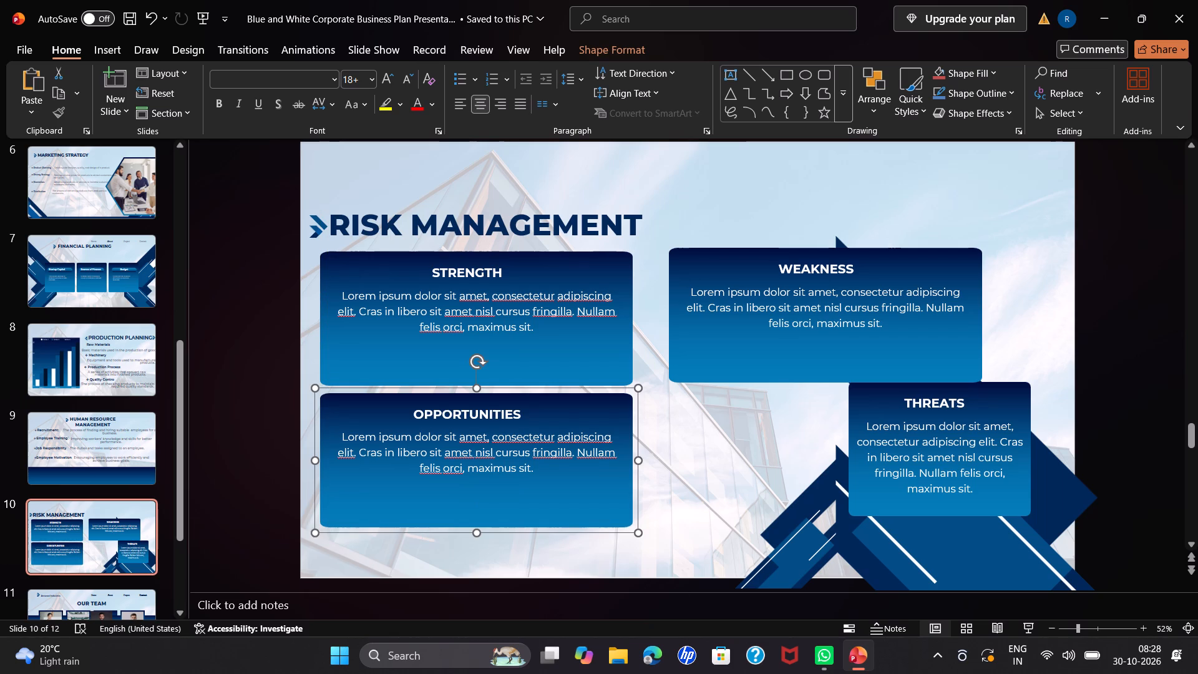
pyautogui.click(704, 509)
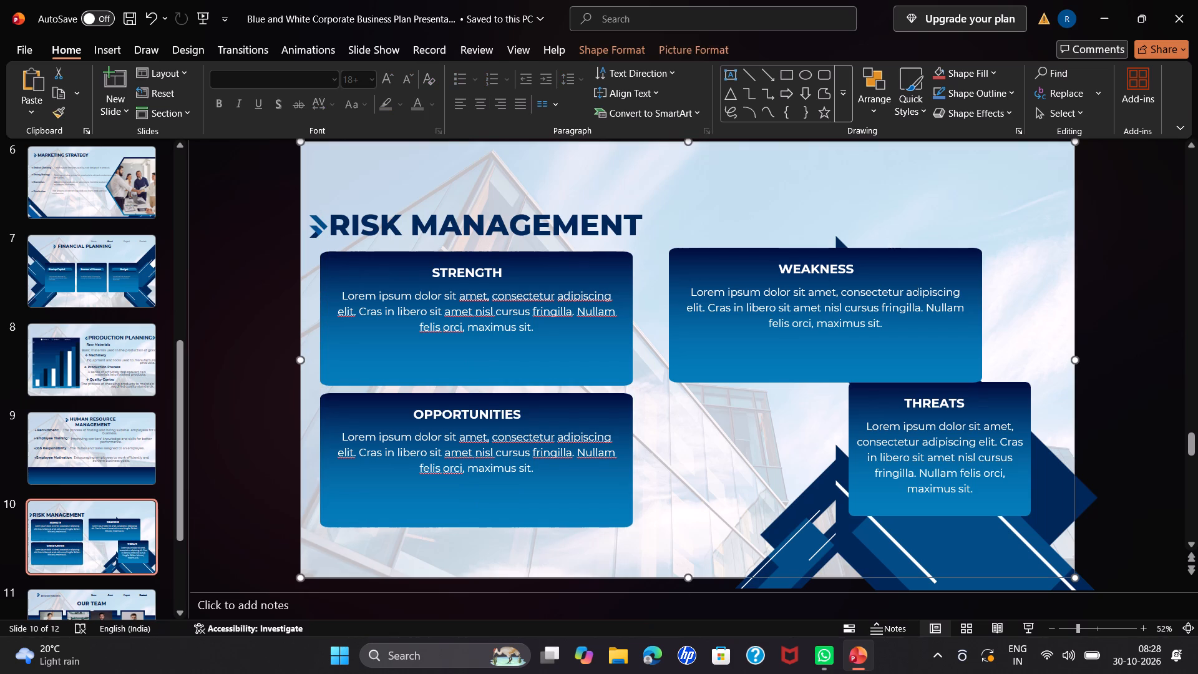
# Move the THREATS card directly below the WEAKNESS card and widen it so both side edges line up with that card.
pyautogui.moveTo(850, 484); pyautogui.dragTo(849, 484)
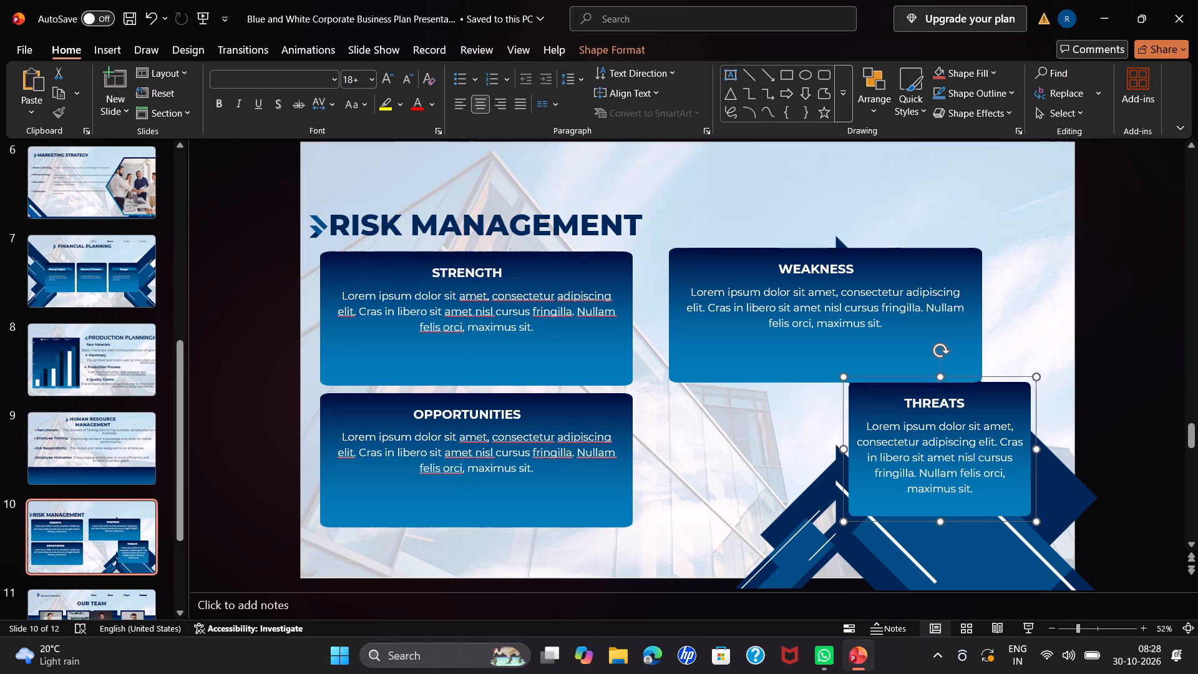
pyautogui.moveTo(849, 484); pyautogui.dragTo(736, 504)
pyautogui.moveTo(728, 471); pyautogui.dragTo(676, 476)
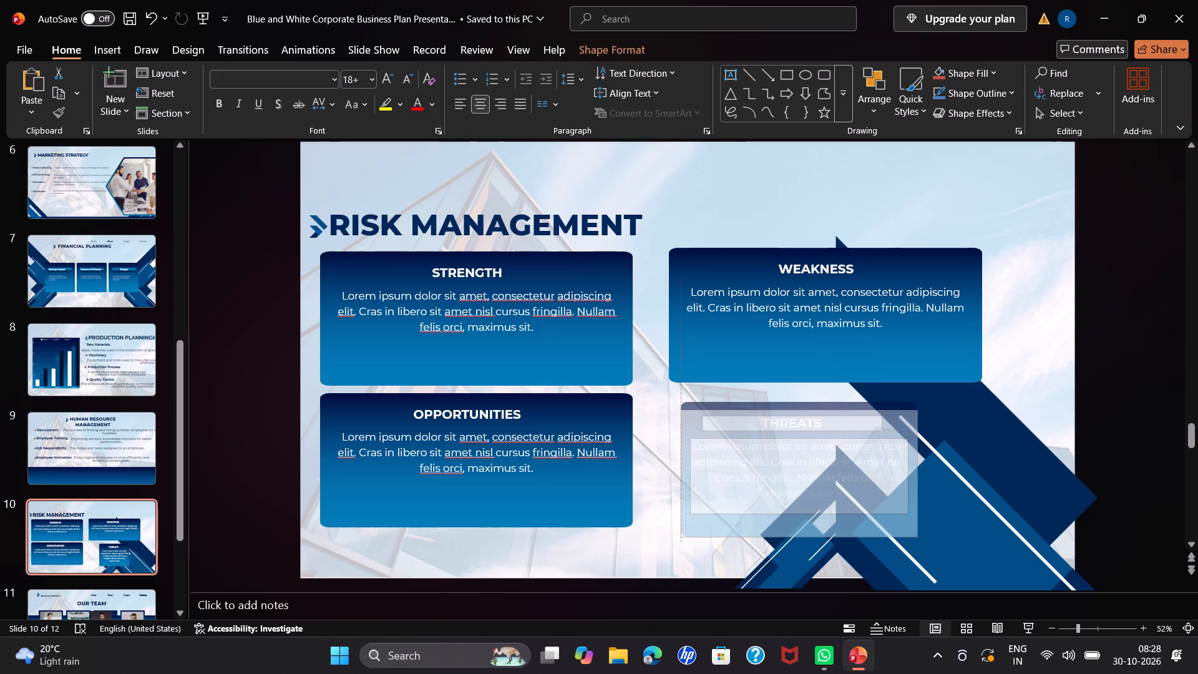
pyautogui.moveTo(676, 476); pyautogui.dragTo(670, 477)
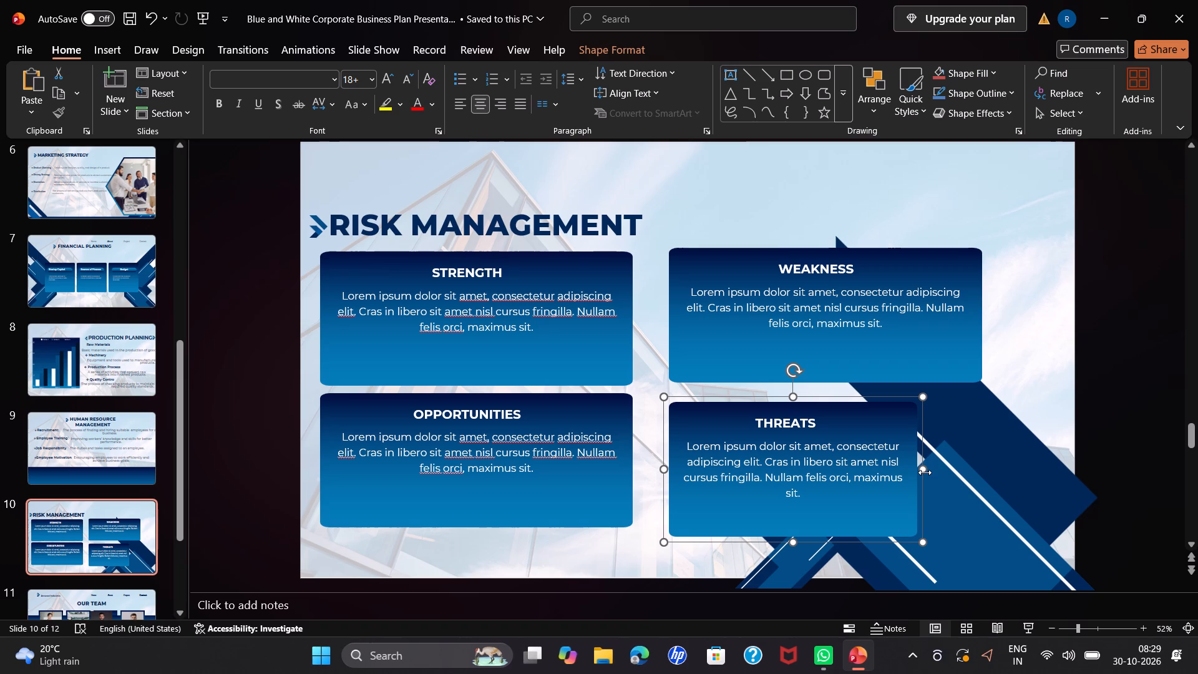
pyautogui.moveTo(925, 472); pyautogui.dragTo(927, 470)
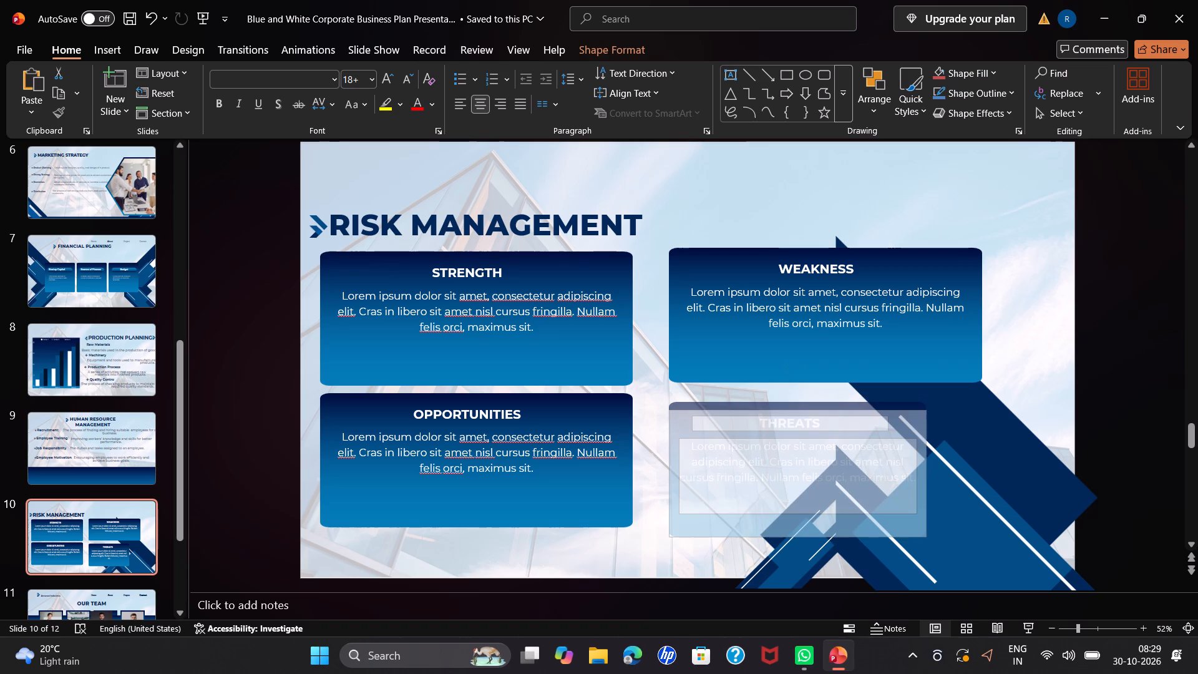
pyautogui.moveTo(927, 470); pyautogui.dragTo(978, 458)
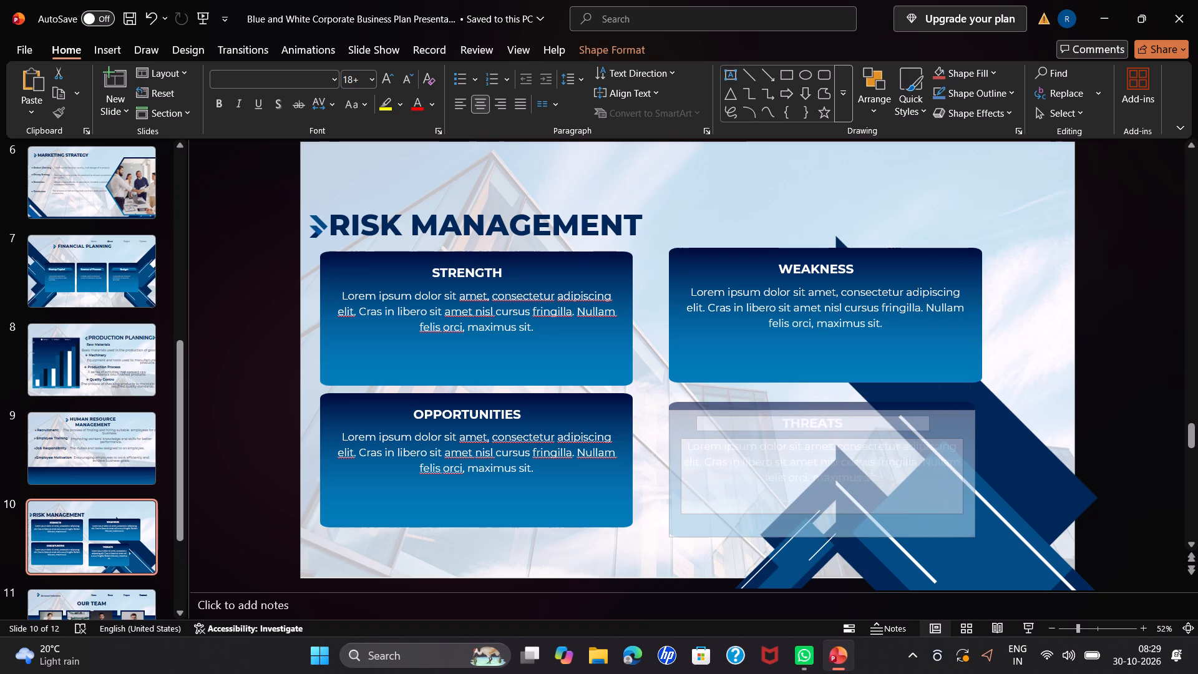
pyautogui.moveTo(978, 458); pyautogui.dragTo(981, 458)
pyautogui.click(1040, 384)
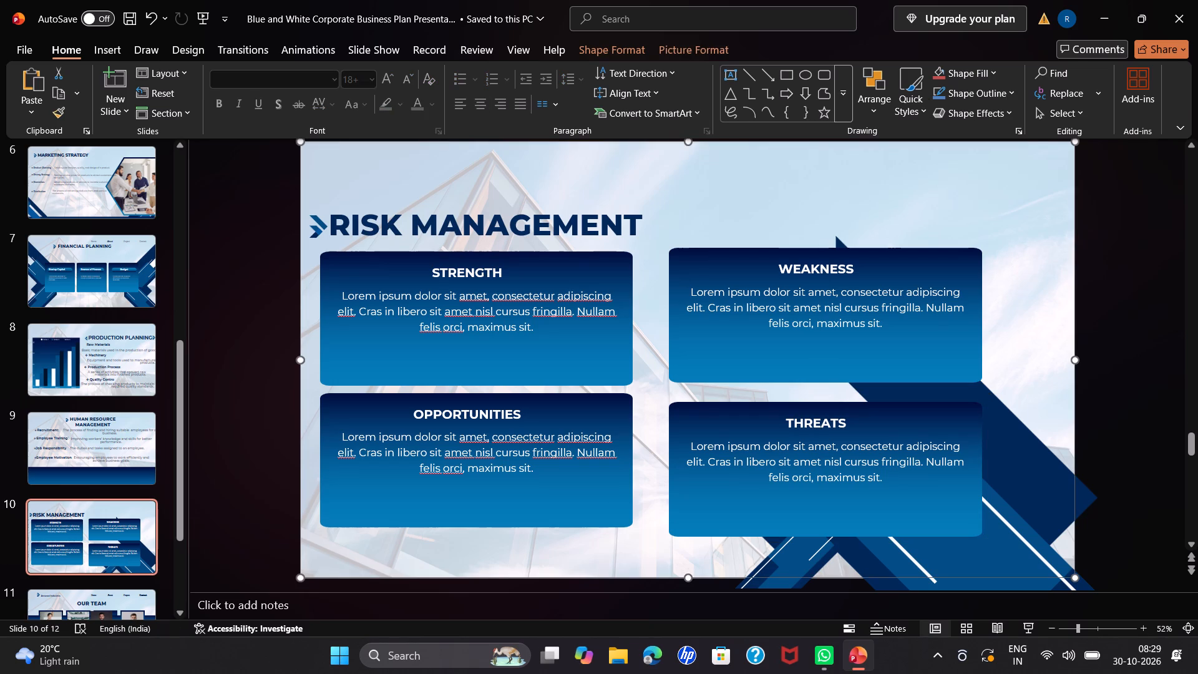
# Move the RISK MANAGEMENT title up and toward the slide's centre, above the gap between the STRENGTH and WEAKNESS cards.
pyautogui.click(635, 225)
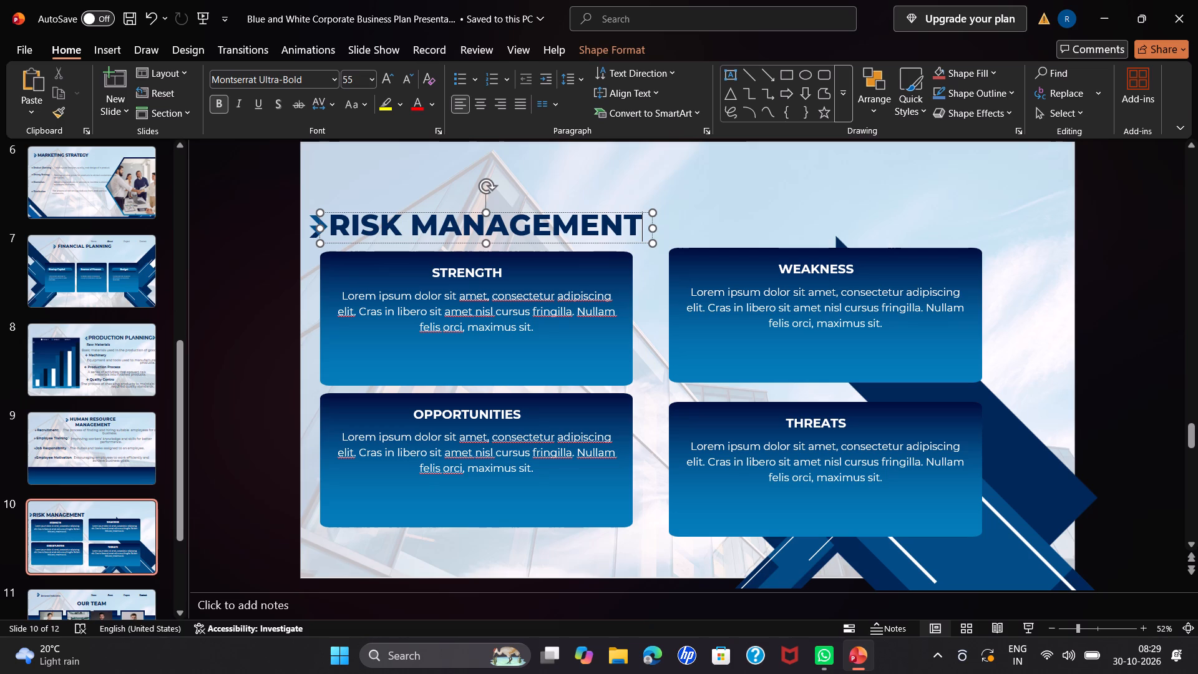
pyautogui.moveTo(625, 210); pyautogui.dragTo(634, 208)
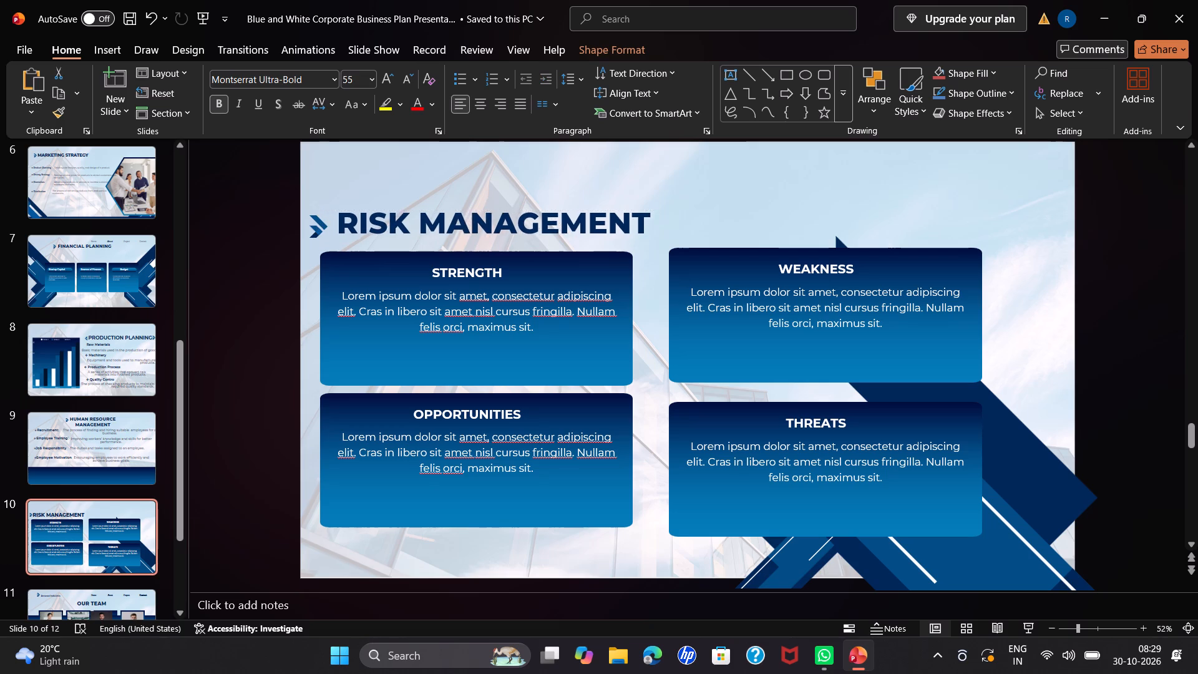
pyautogui.moveTo(634, 208); pyautogui.dragTo(776, 178)
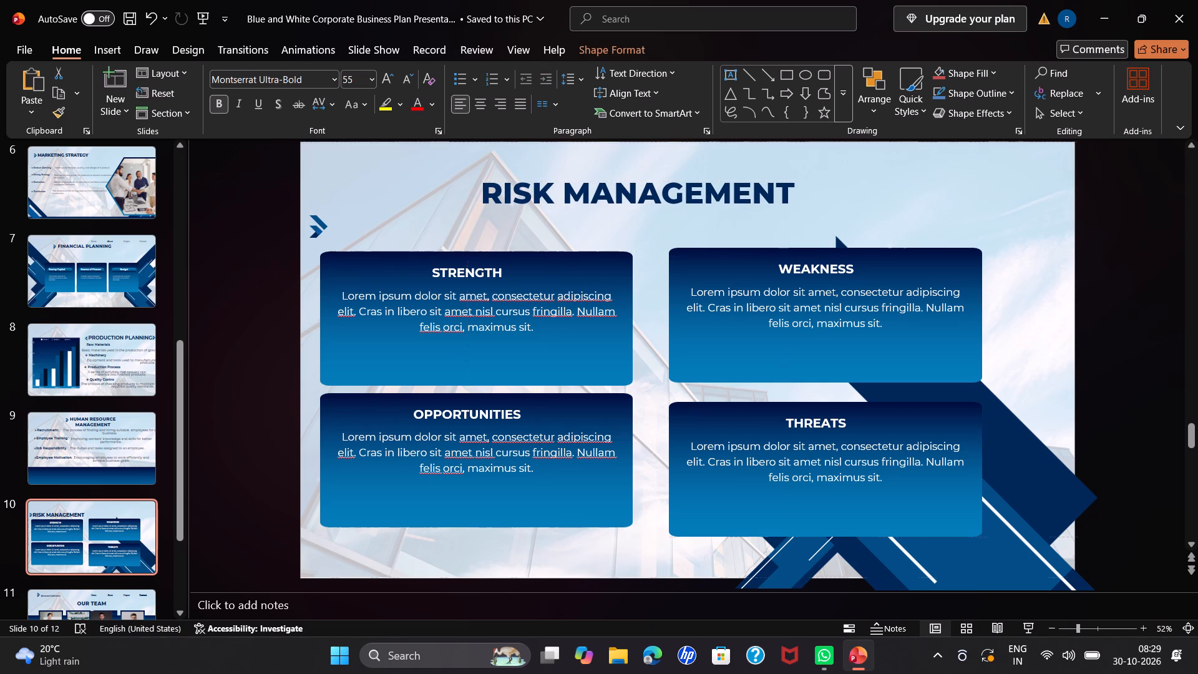
pyautogui.moveTo(776, 178); pyautogui.dragTo(776, 177)
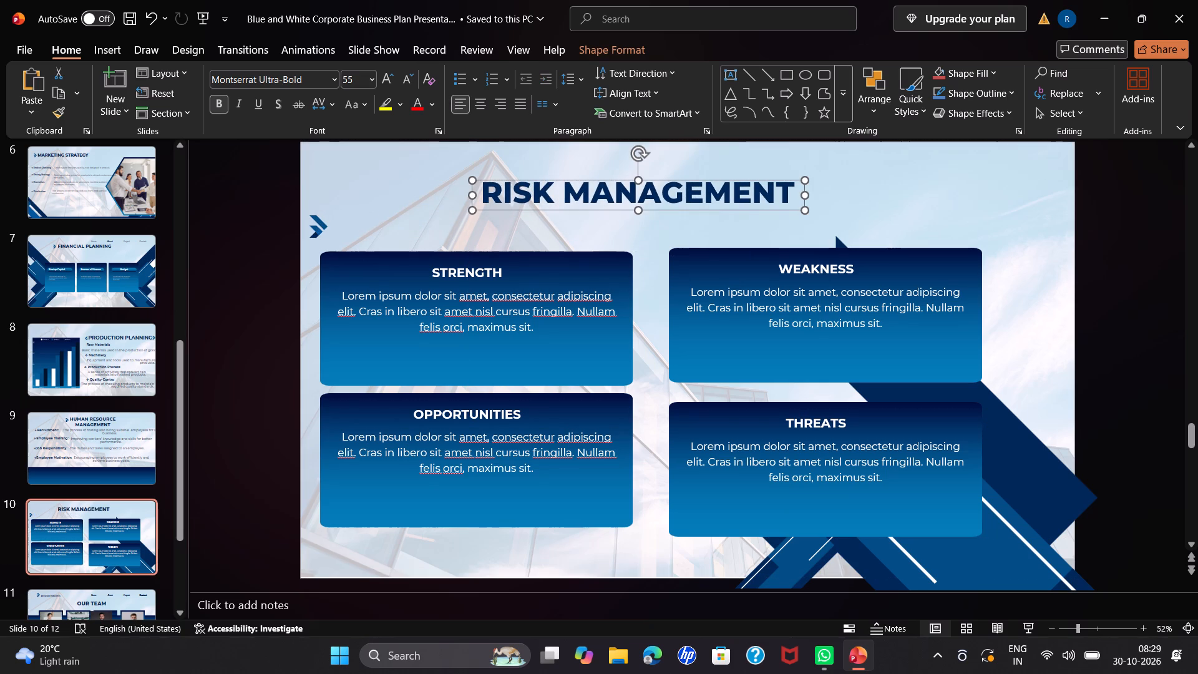
# Try to select and move the blue chevron icon above the STRENGTH card.
pyautogui.moveTo(321, 227); pyautogui.dragTo(324, 223)
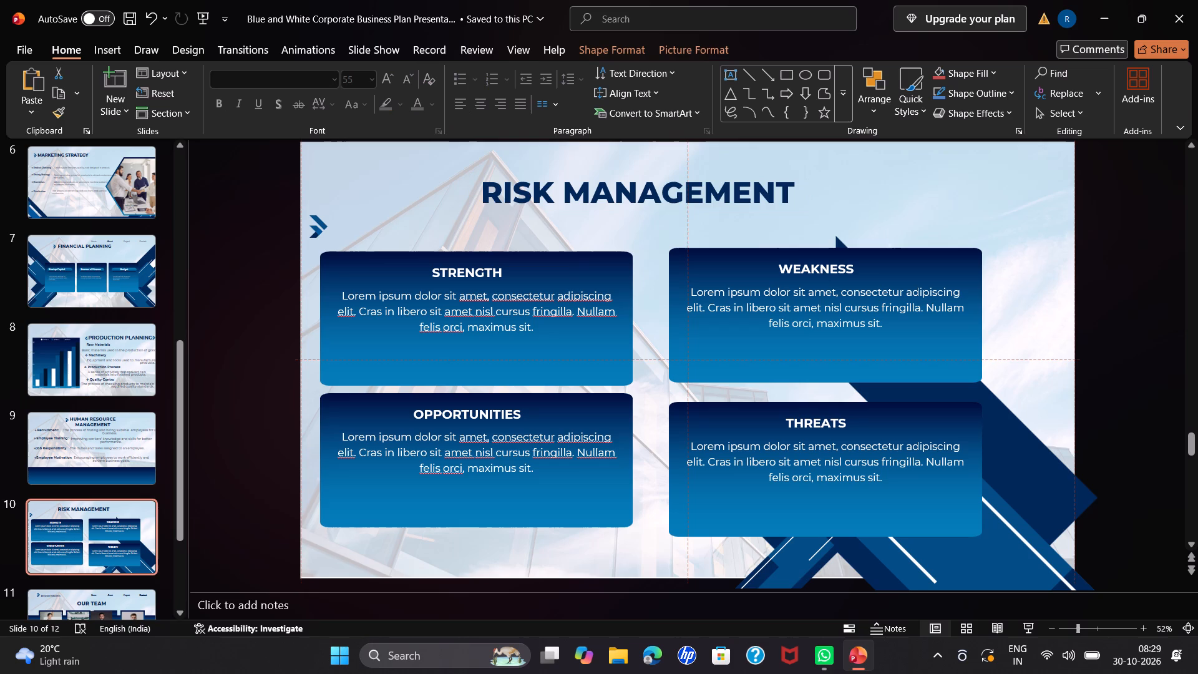
pyautogui.moveTo(324, 223); pyautogui.dragTo(322, 222)
pyautogui.click(315, 228)
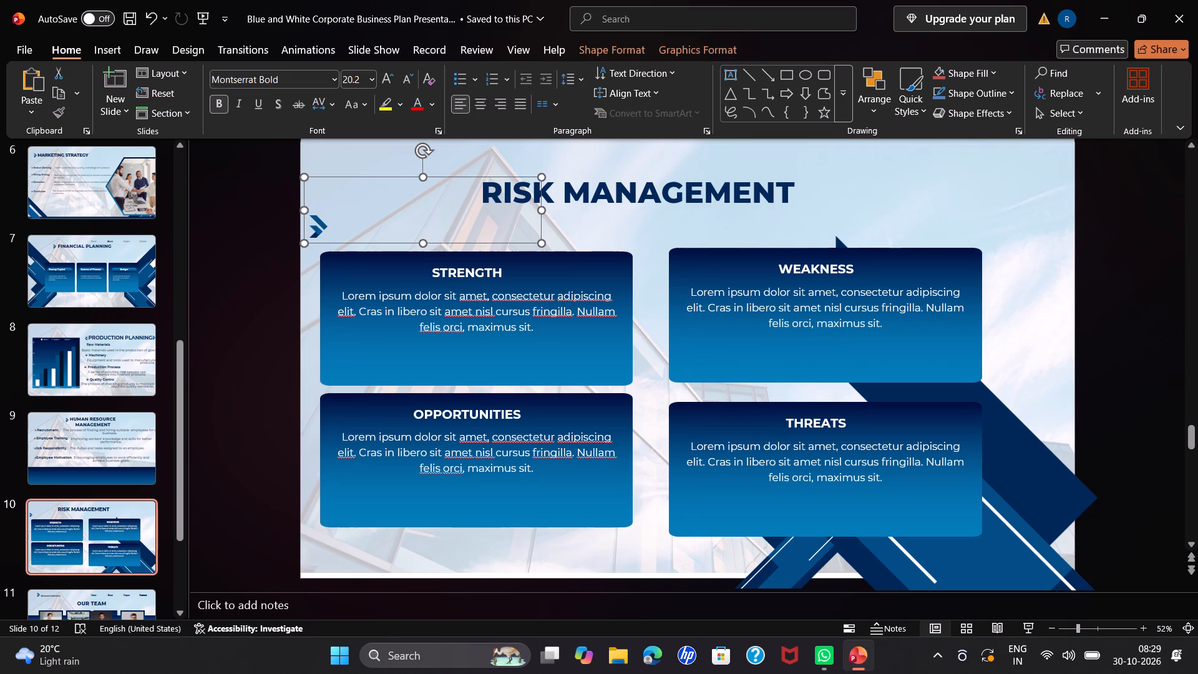
pyautogui.click(314, 229)
pyautogui.click(316, 224)
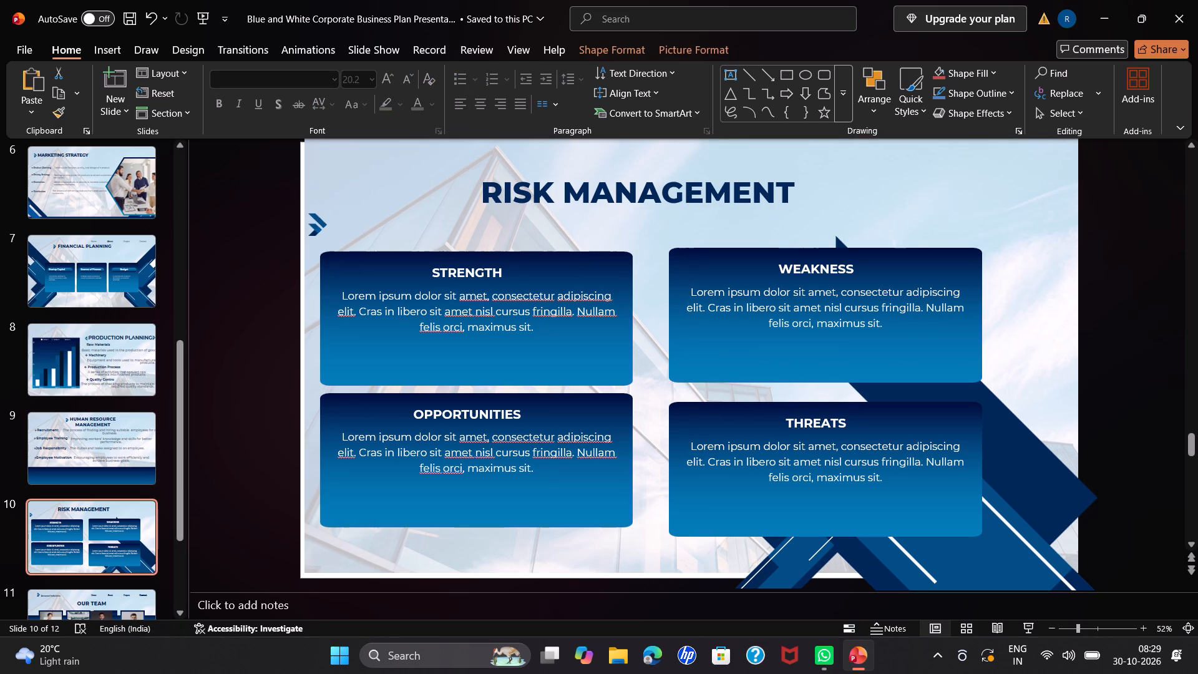
pyautogui.click(315, 223)
pyautogui.click(312, 228)
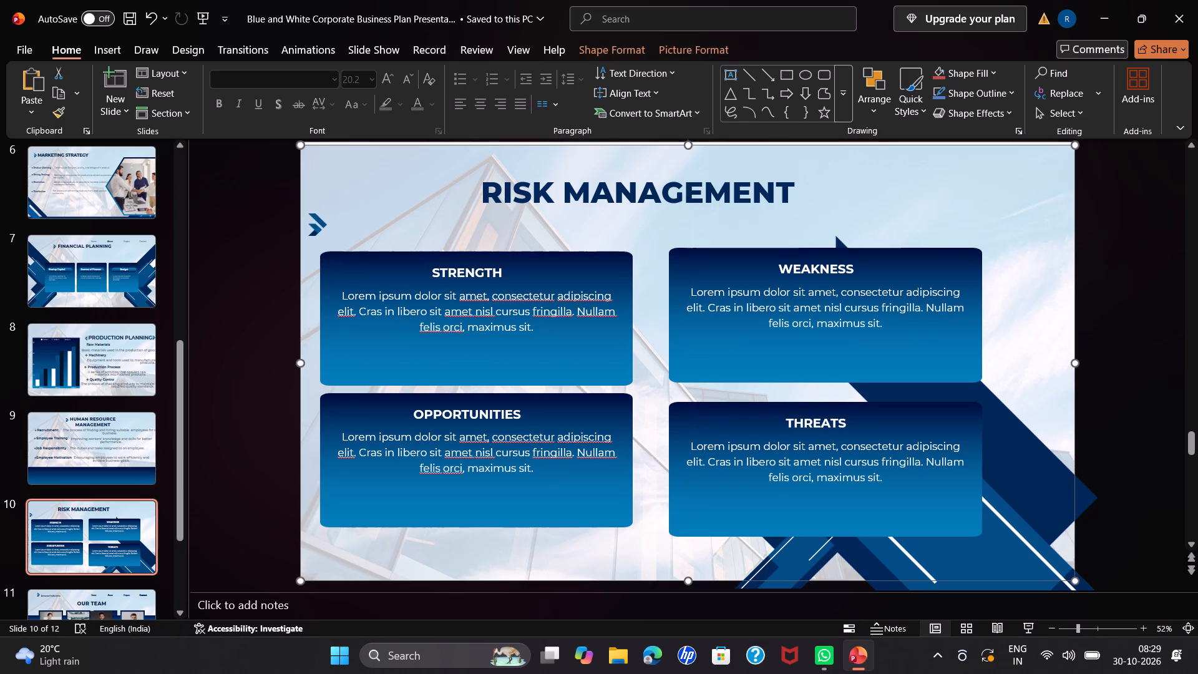
# Move the blue chevron icon up beside the RISK MANAGEMENT title so it sits immediately before the word RISK.
pyautogui.click(322, 222)
pyautogui.moveTo(321, 225); pyautogui.dragTo(321, 224)
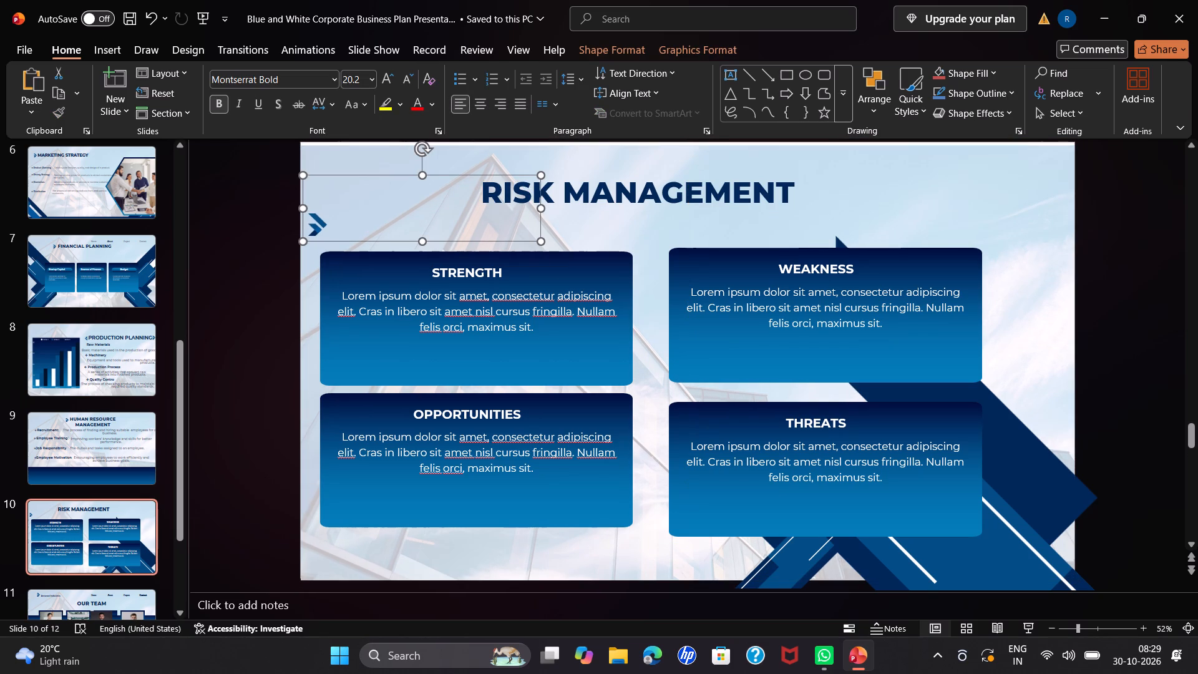
pyautogui.moveTo(321, 224); pyautogui.dragTo(455, 194)
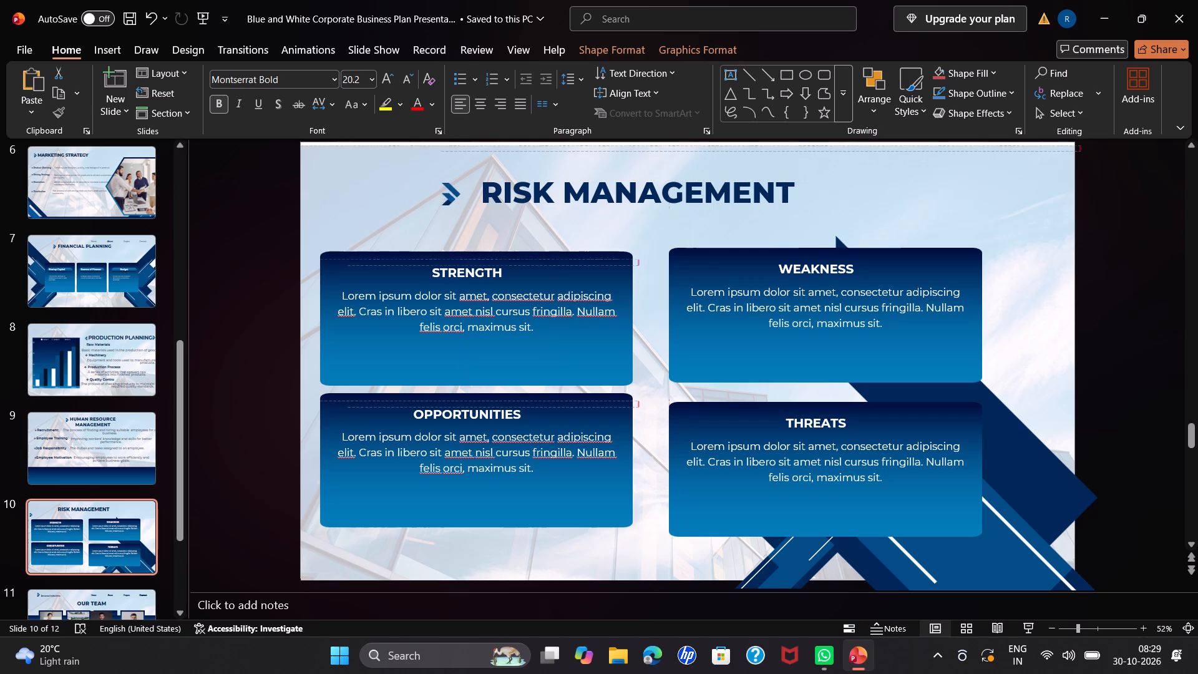
pyautogui.moveTo(455, 194); pyautogui.dragTo(462, 193)
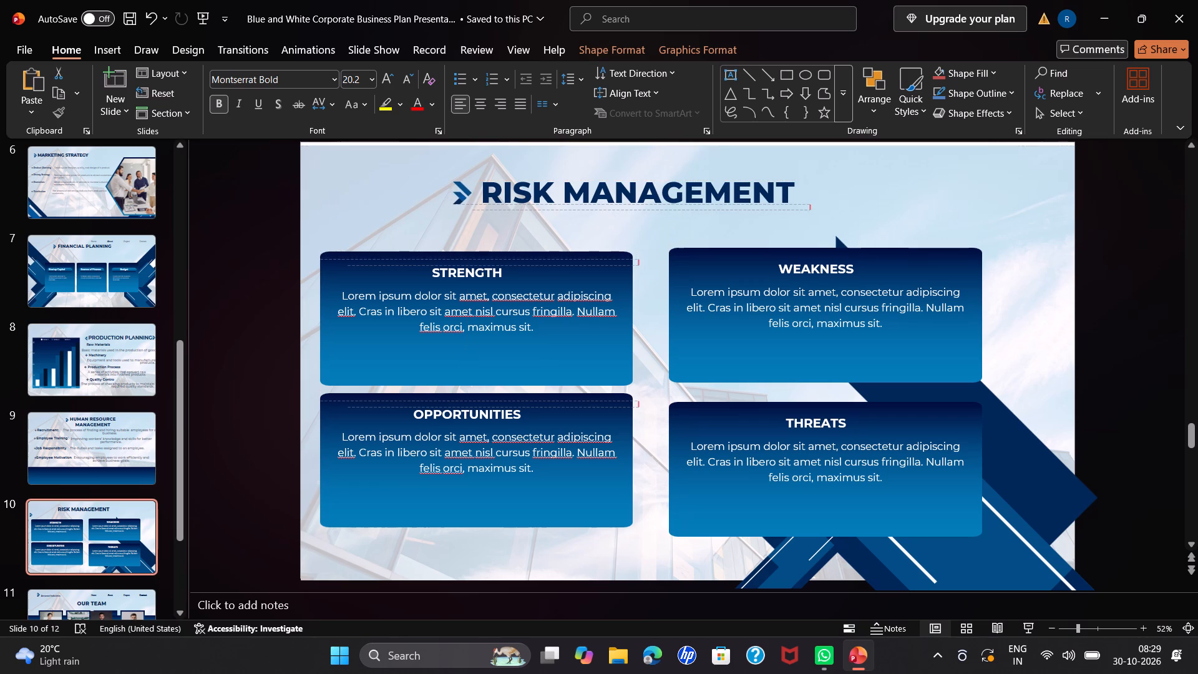
pyautogui.moveTo(462, 193); pyautogui.dragTo(467, 192)
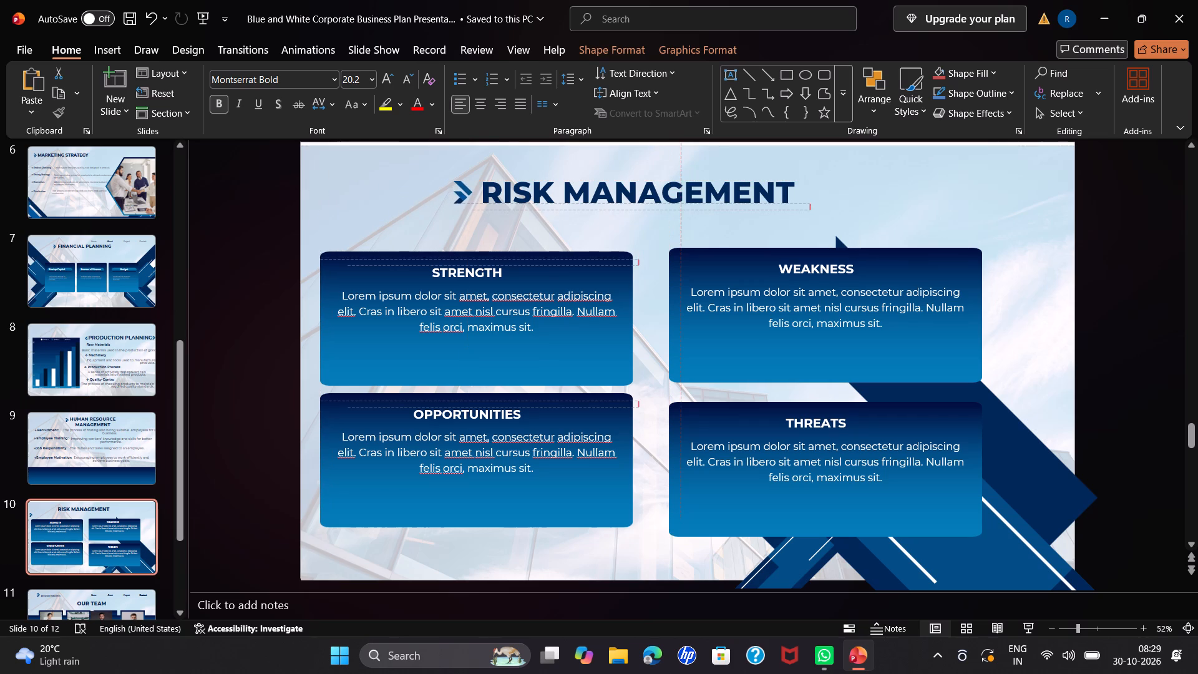
pyautogui.moveTo(467, 192); pyautogui.dragTo(472, 190)
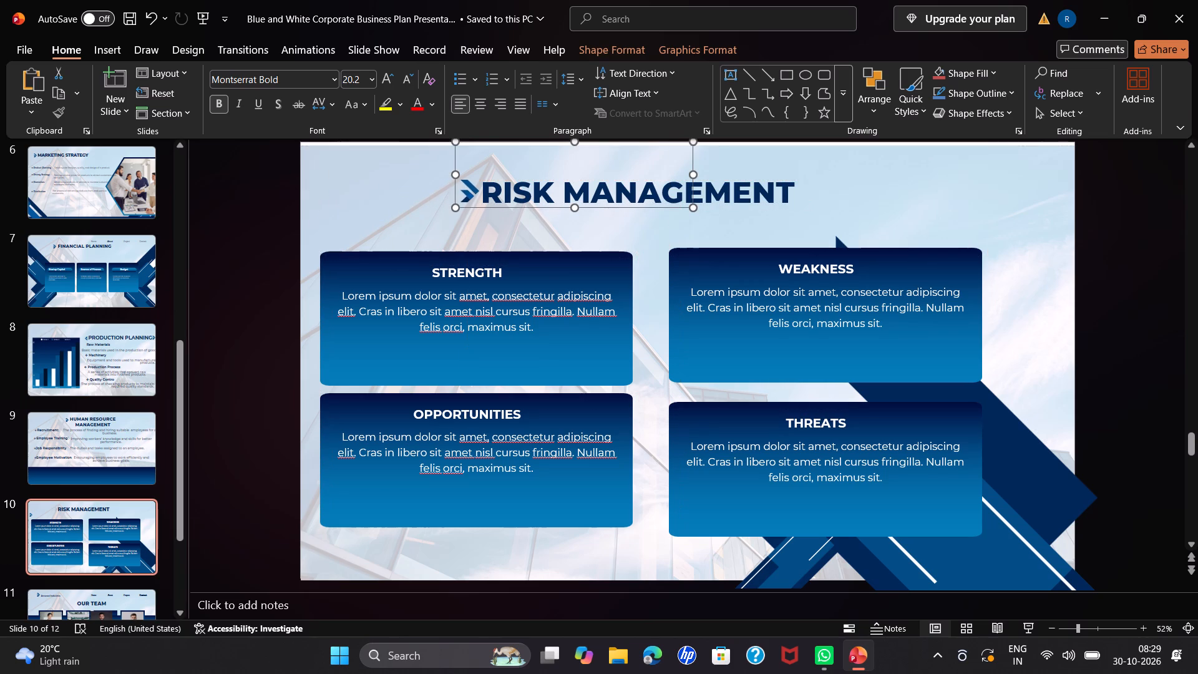
pyautogui.click(416, 196)
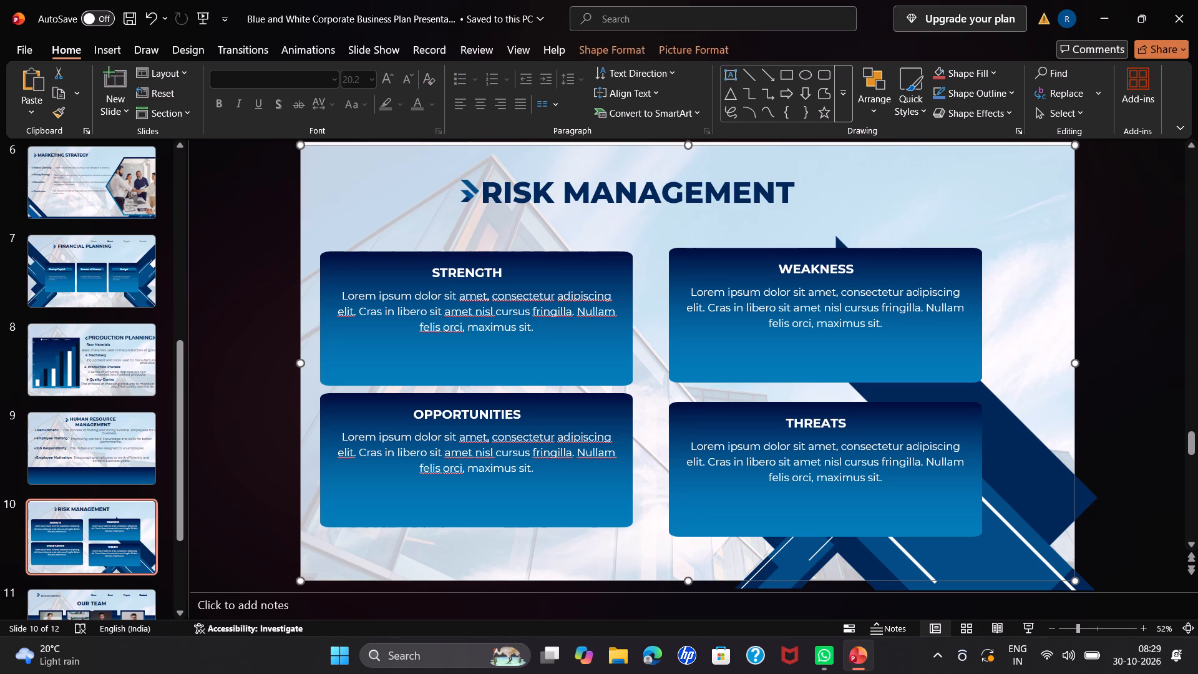
# Clear the STRENGTH heading text from its card, keeping the Lorem ipsum body text.
pyautogui.moveTo(500, 273); pyautogui.dragTo(443, 271)
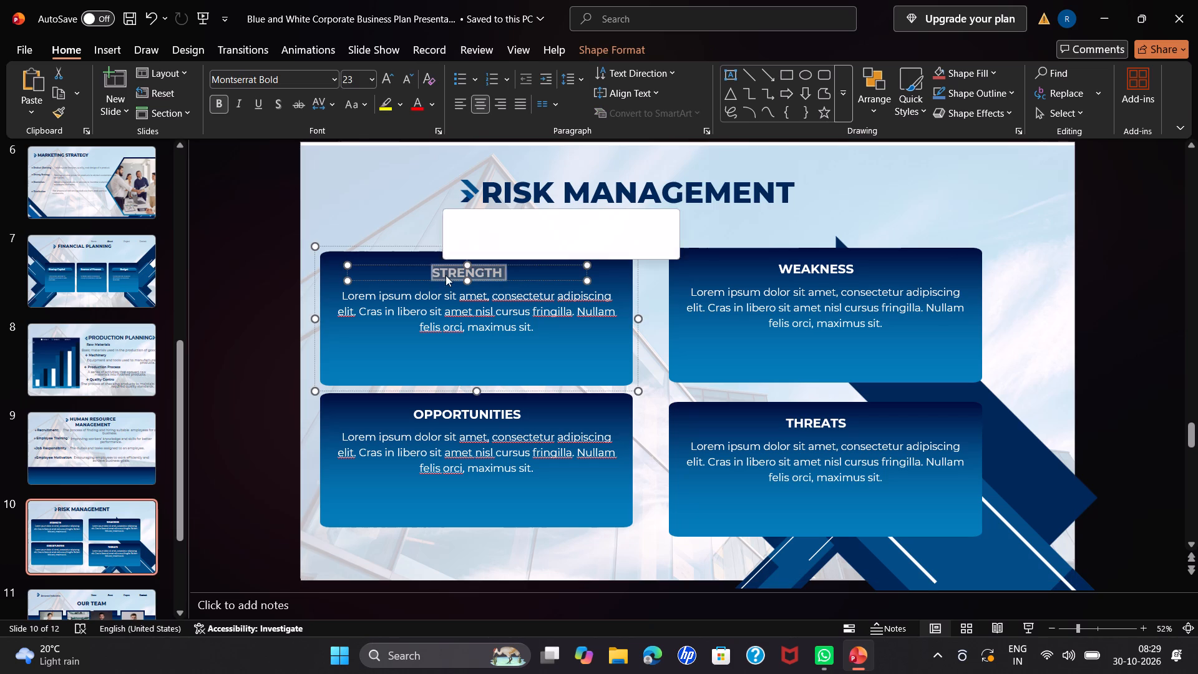
pyautogui.press('BackSpace')
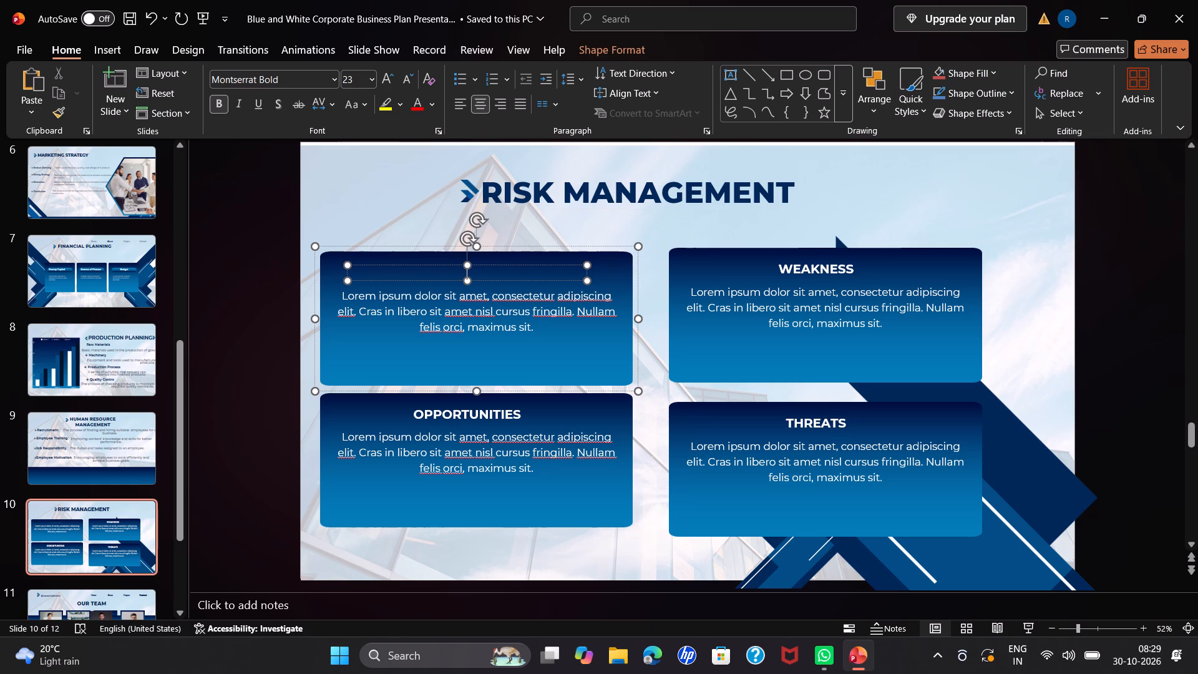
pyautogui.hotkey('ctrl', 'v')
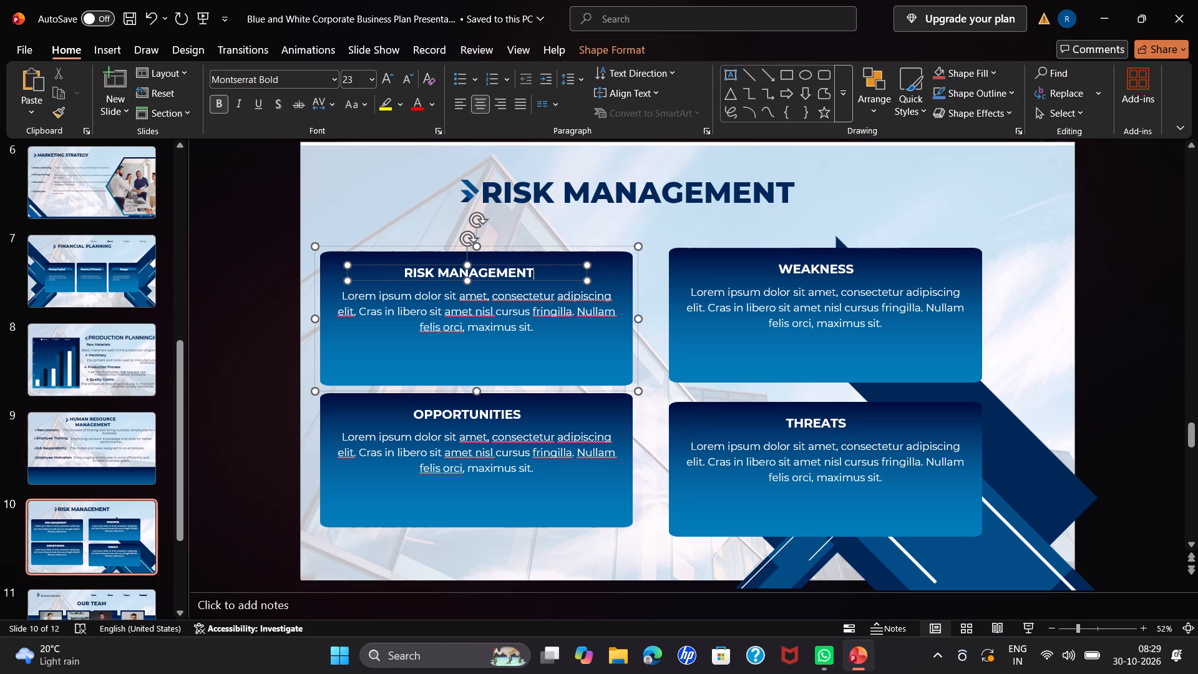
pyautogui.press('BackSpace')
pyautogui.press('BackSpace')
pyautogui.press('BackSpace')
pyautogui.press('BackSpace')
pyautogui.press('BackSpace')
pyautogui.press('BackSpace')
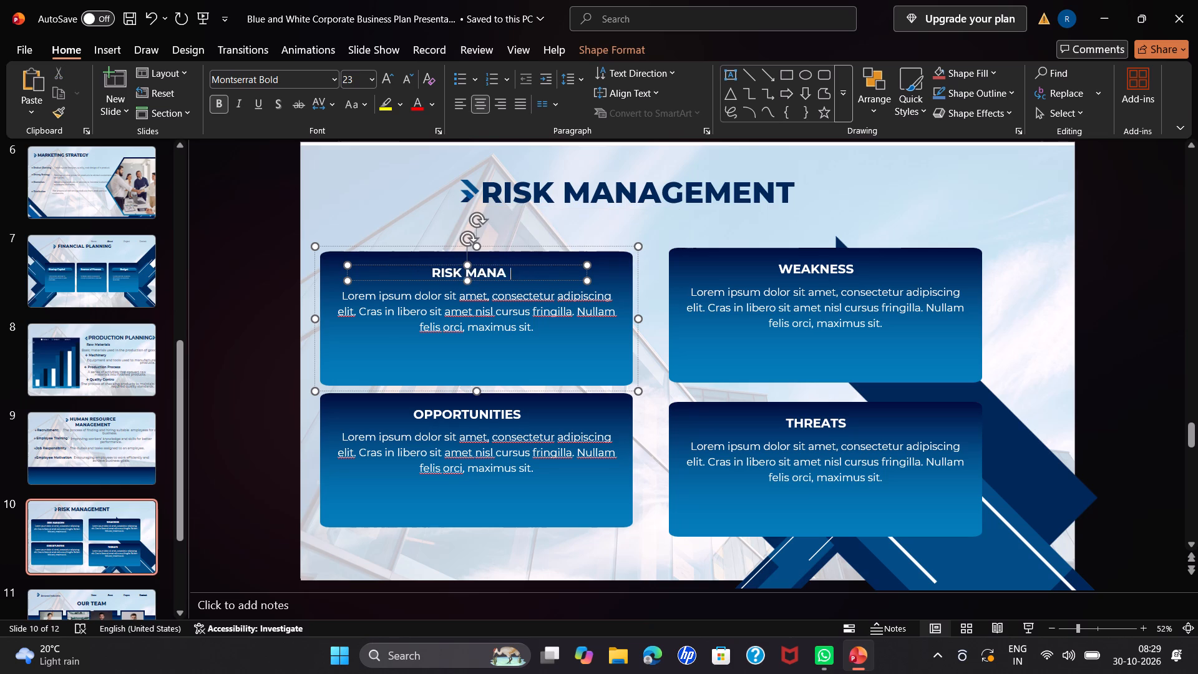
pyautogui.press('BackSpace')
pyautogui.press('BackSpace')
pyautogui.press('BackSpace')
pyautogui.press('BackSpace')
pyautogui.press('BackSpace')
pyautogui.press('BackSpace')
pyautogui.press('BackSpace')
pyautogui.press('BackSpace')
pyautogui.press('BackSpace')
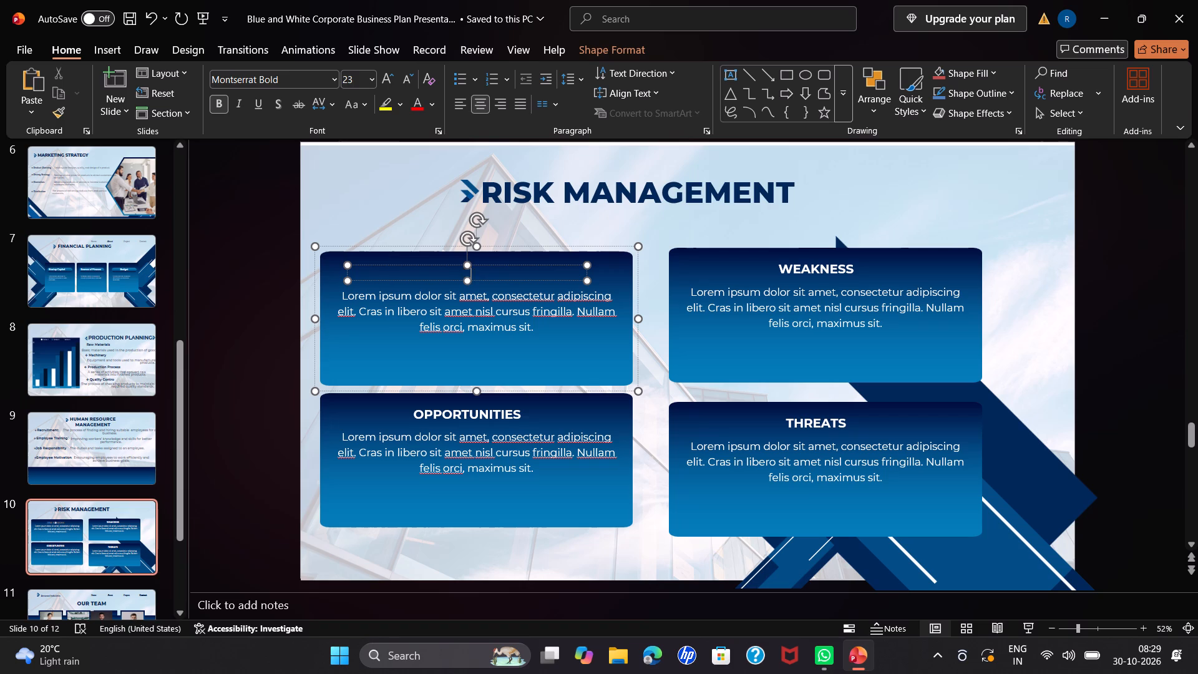
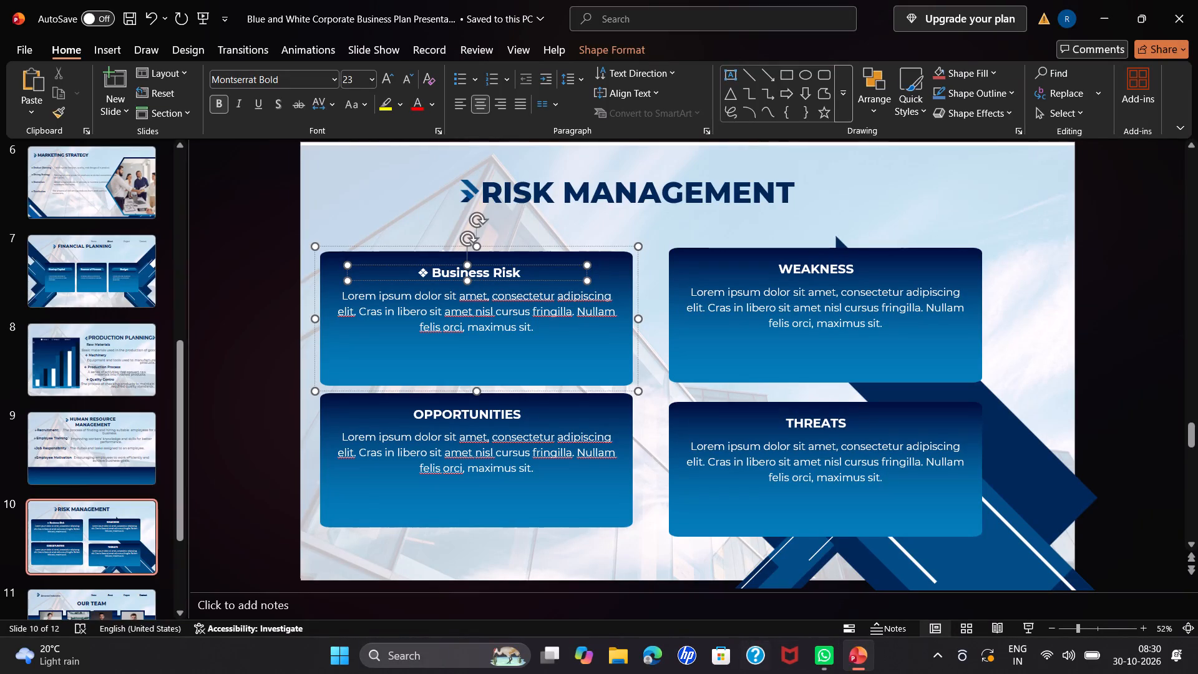
# Remove the bullet from the Business Risk card heading and set the heading's font size to 36.
pyautogui.click(427, 271)
pyautogui.press('BackSpace')
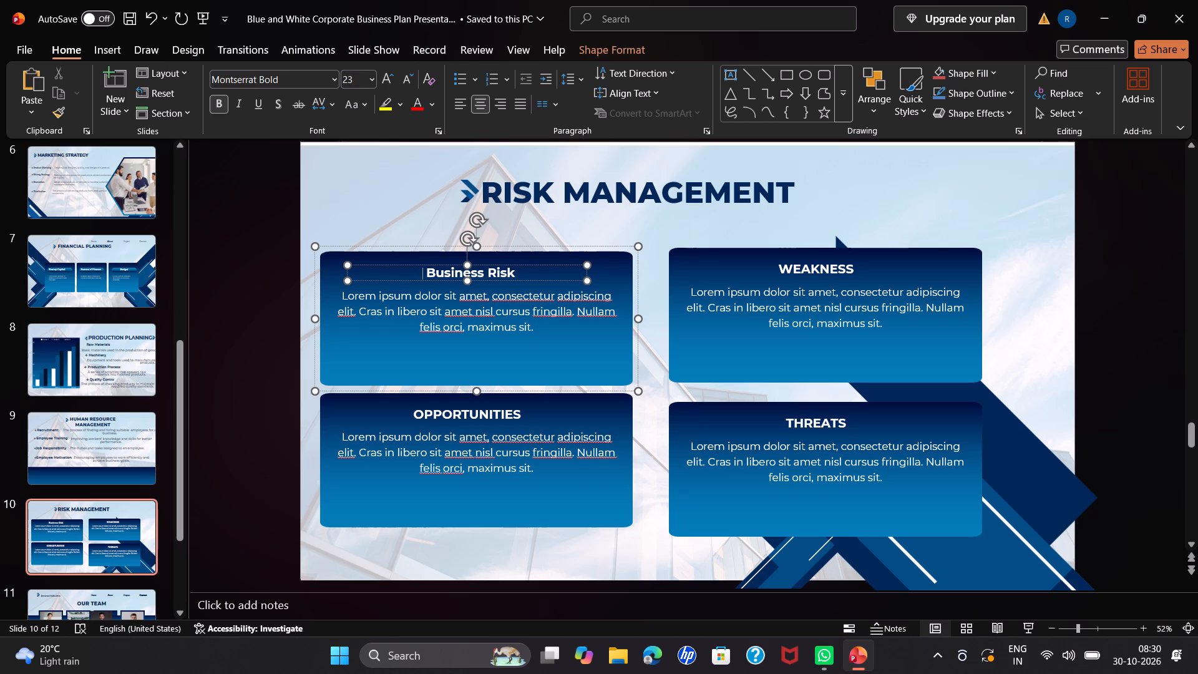
# Place the text cursor at the end of the Business Risk heading for further editing.
pyautogui.moveTo(514, 272); pyautogui.dragTo(512, 271)
pyautogui.moveTo(512, 271); pyautogui.dragTo(442, 268)
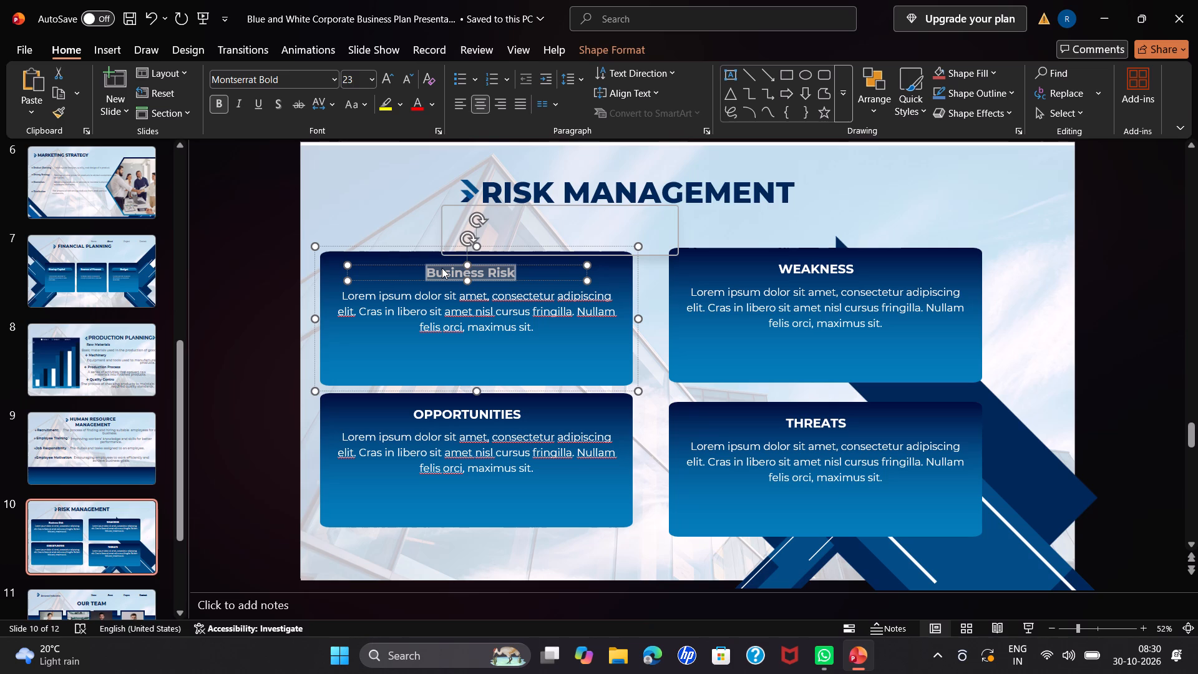
pyautogui.click(371, 81)
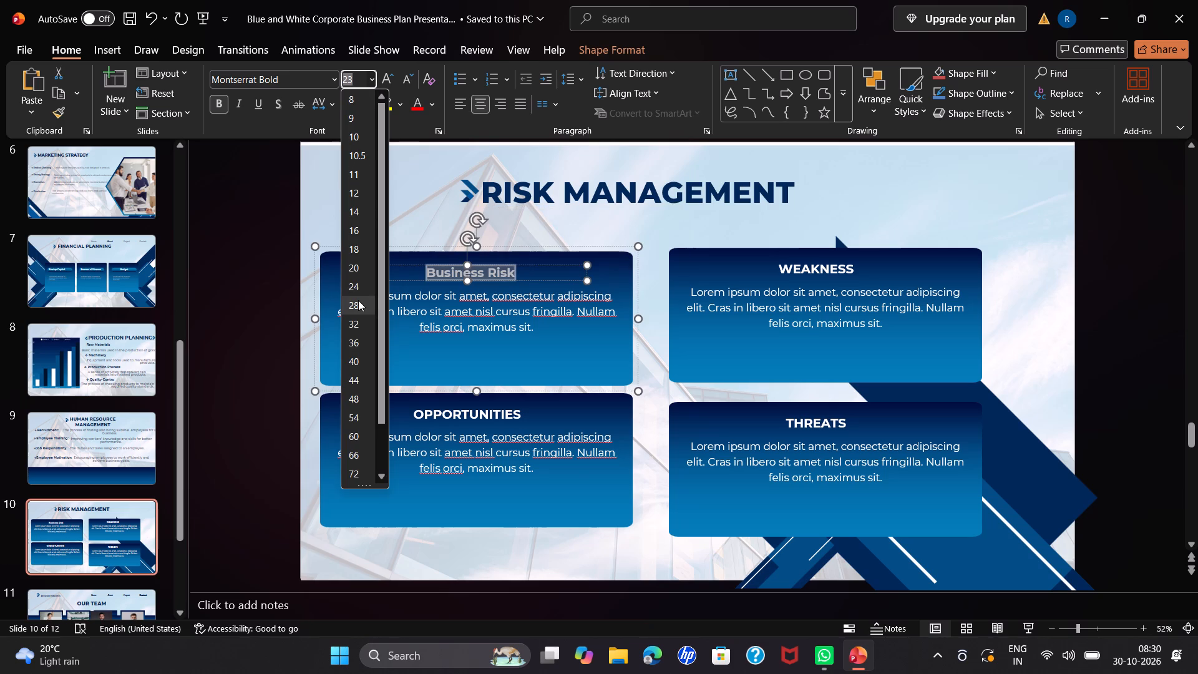
pyautogui.click(358, 344)
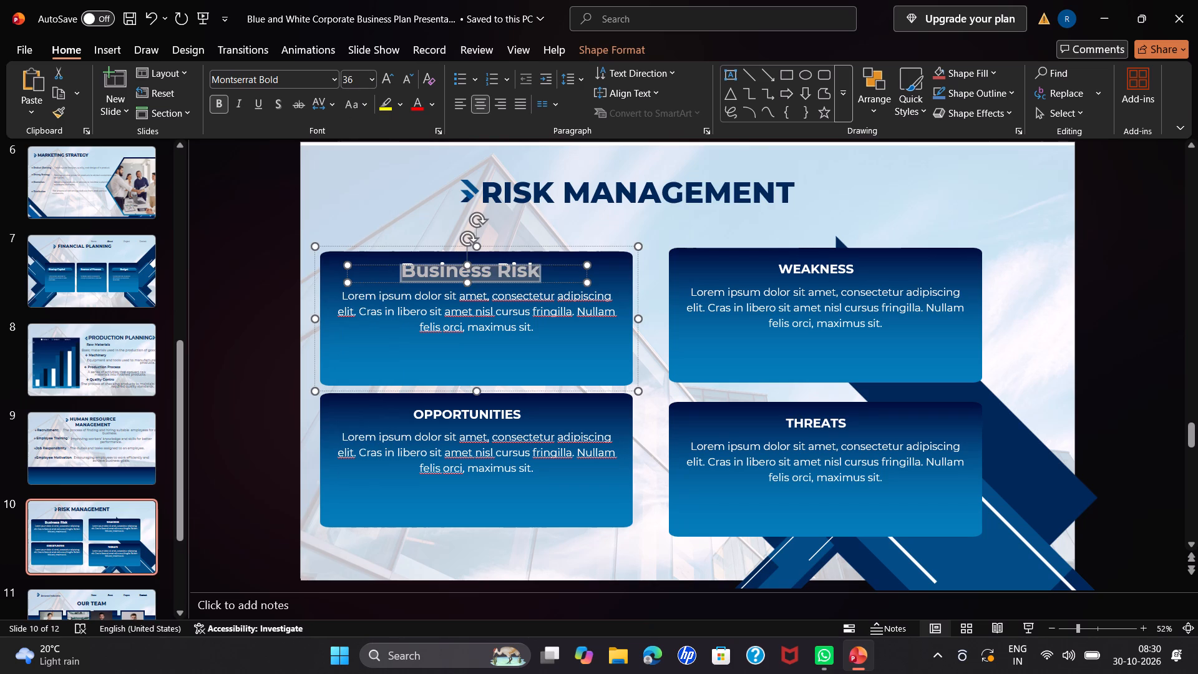
pyautogui.click(667, 357)
# Delete all the Lorem ipsum placeholder text beneath the Business Risk heading, keeping its text box.
pyautogui.moveTo(611, 296); pyautogui.dragTo(368, 323)
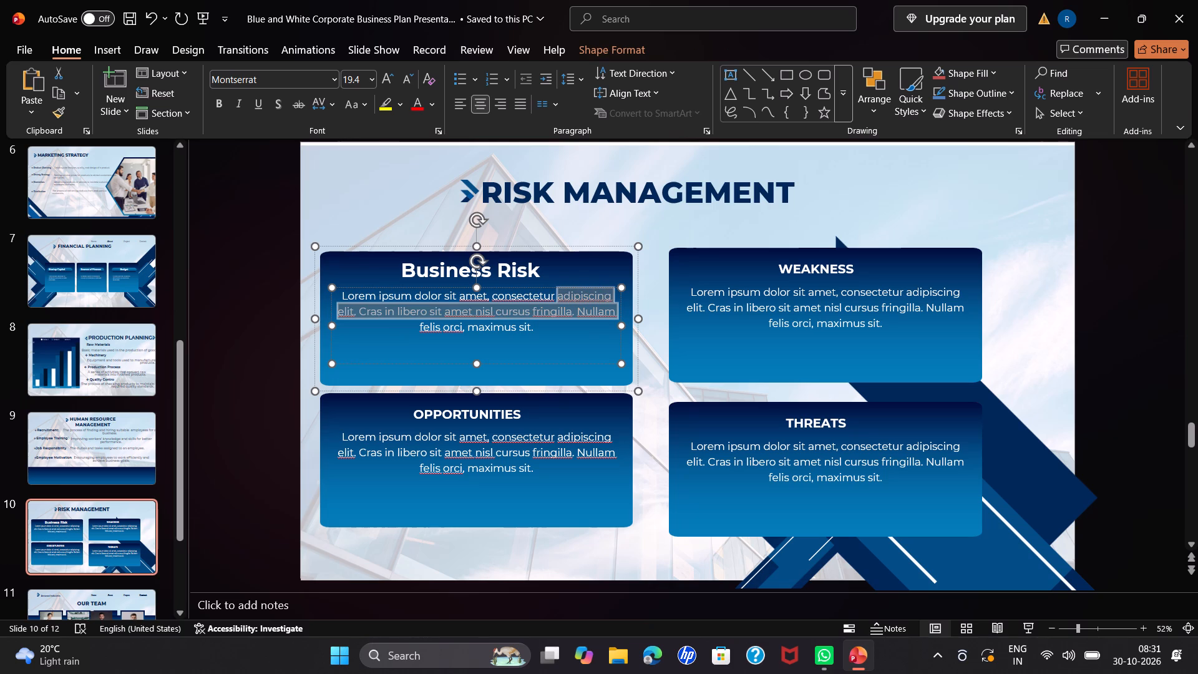
pyautogui.moveTo(368, 323); pyautogui.dragTo(368, 324)
pyautogui.click(373, 345)
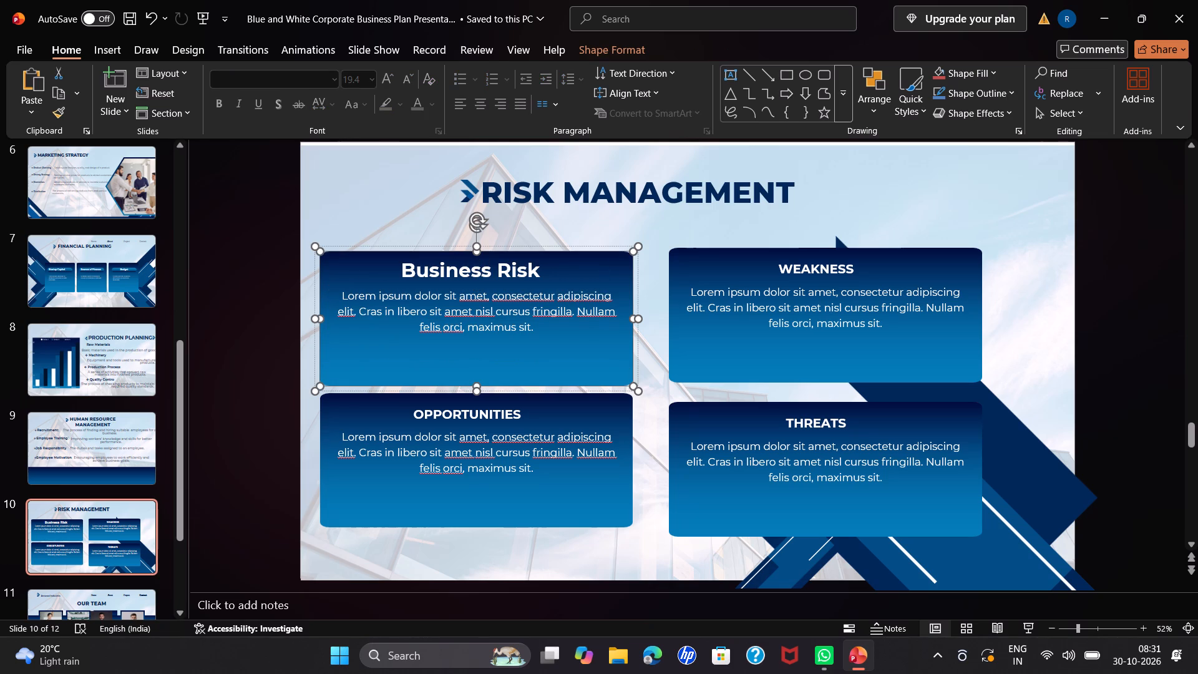
pyautogui.moveTo(339, 296); pyautogui.dragTo(370, 293)
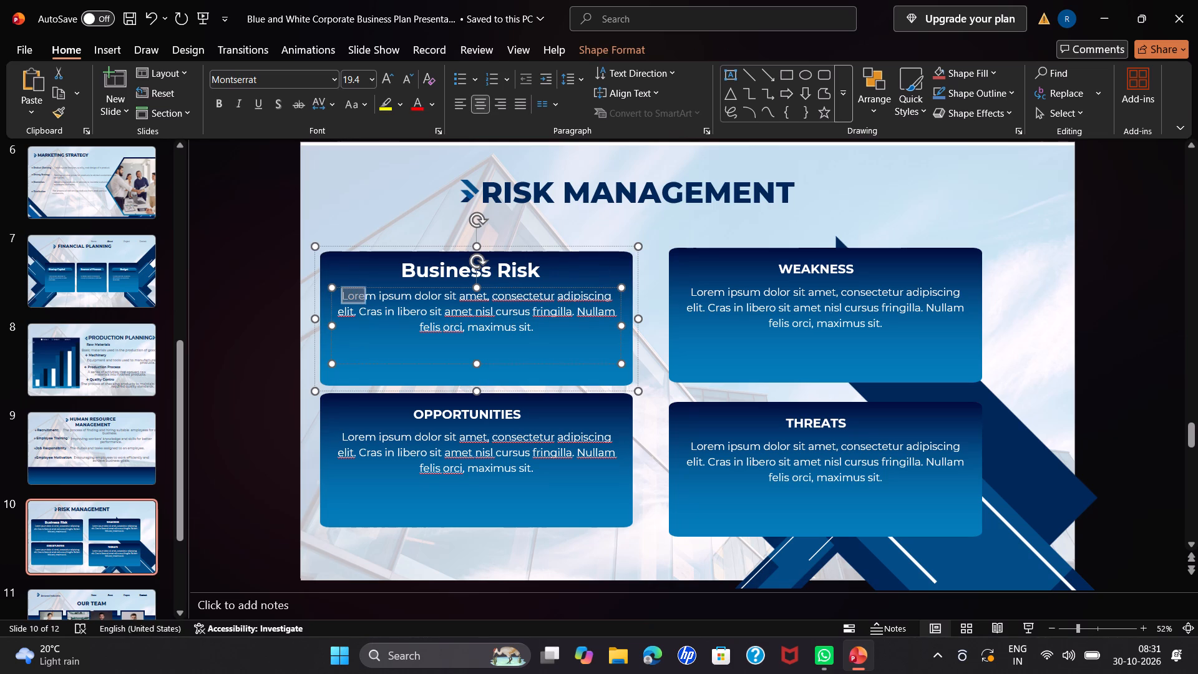
pyautogui.moveTo(370, 293); pyautogui.dragTo(600, 331)
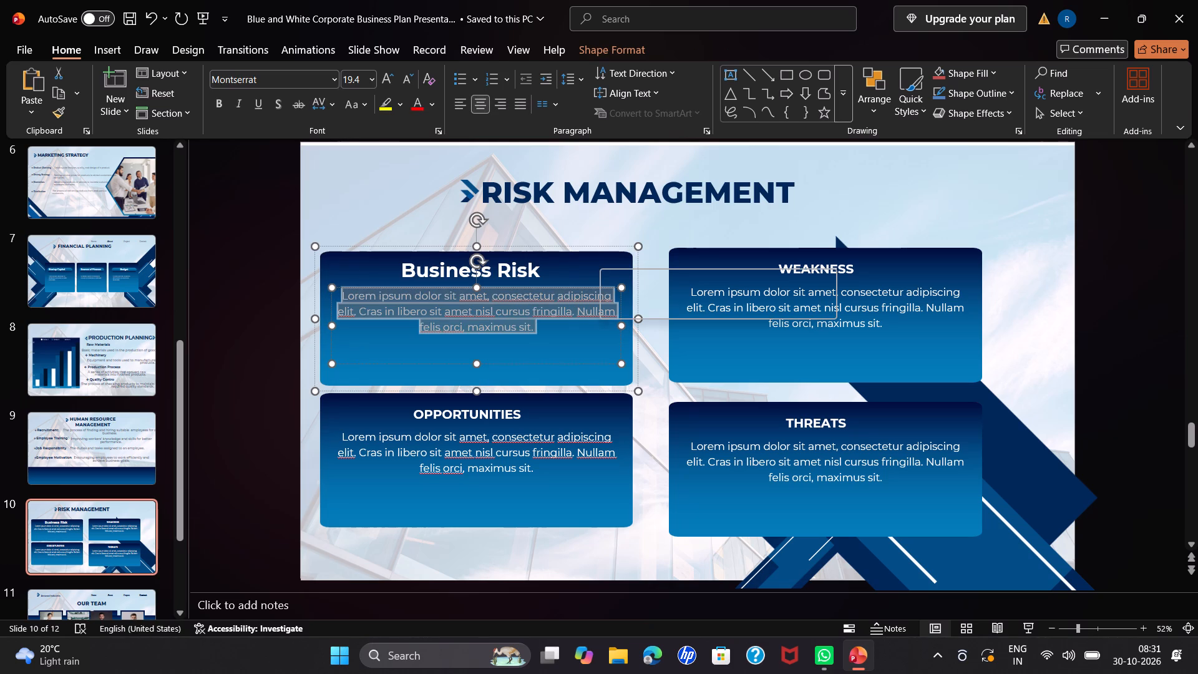
pyautogui.press('BackSpace')
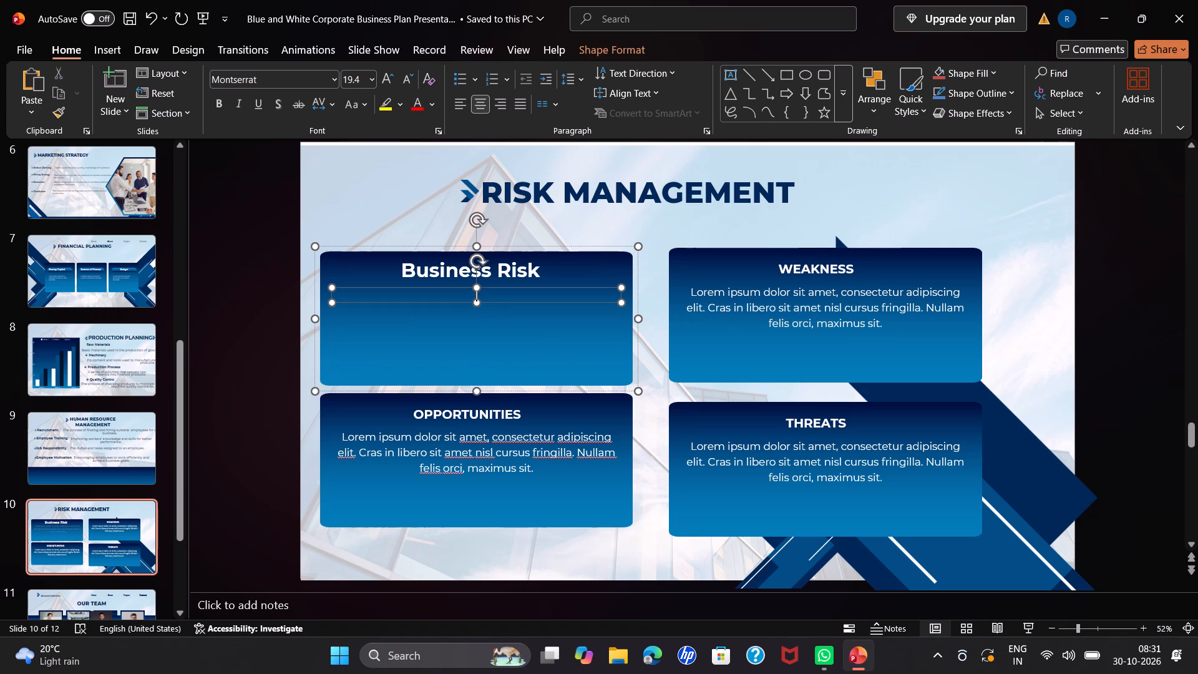
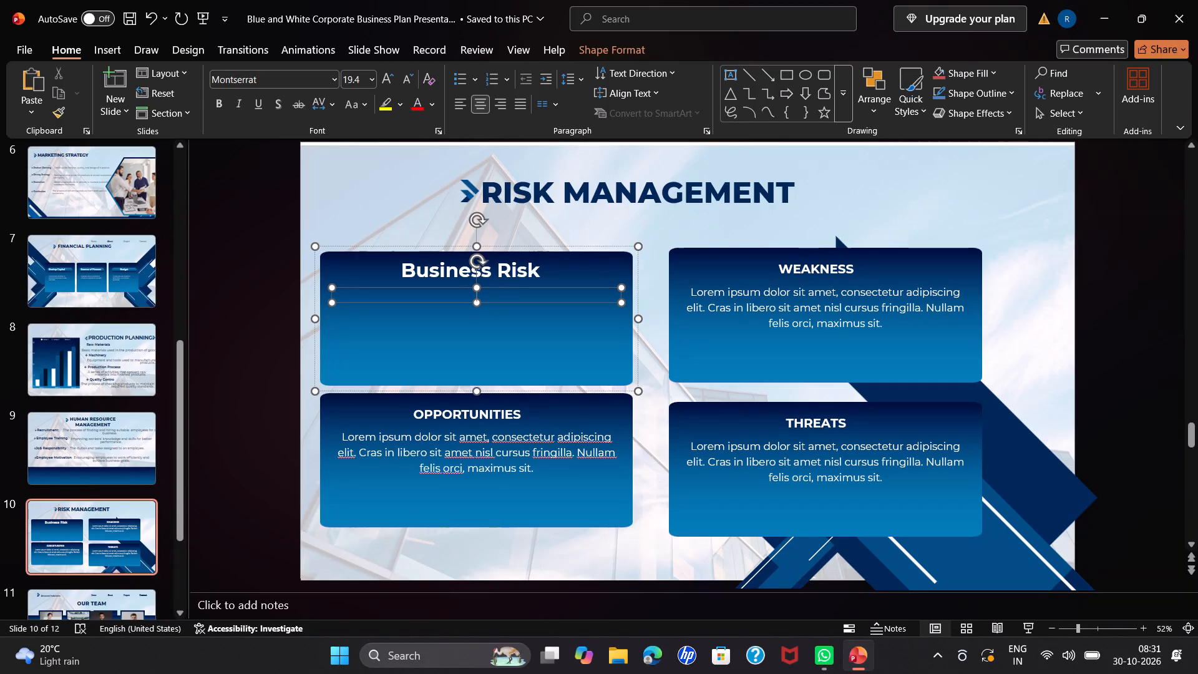
# Paste the description "The possibility of financial loss or failure in business activities." under the Business Risk heading.
pyautogui.hotkey('ctrl', 'v')
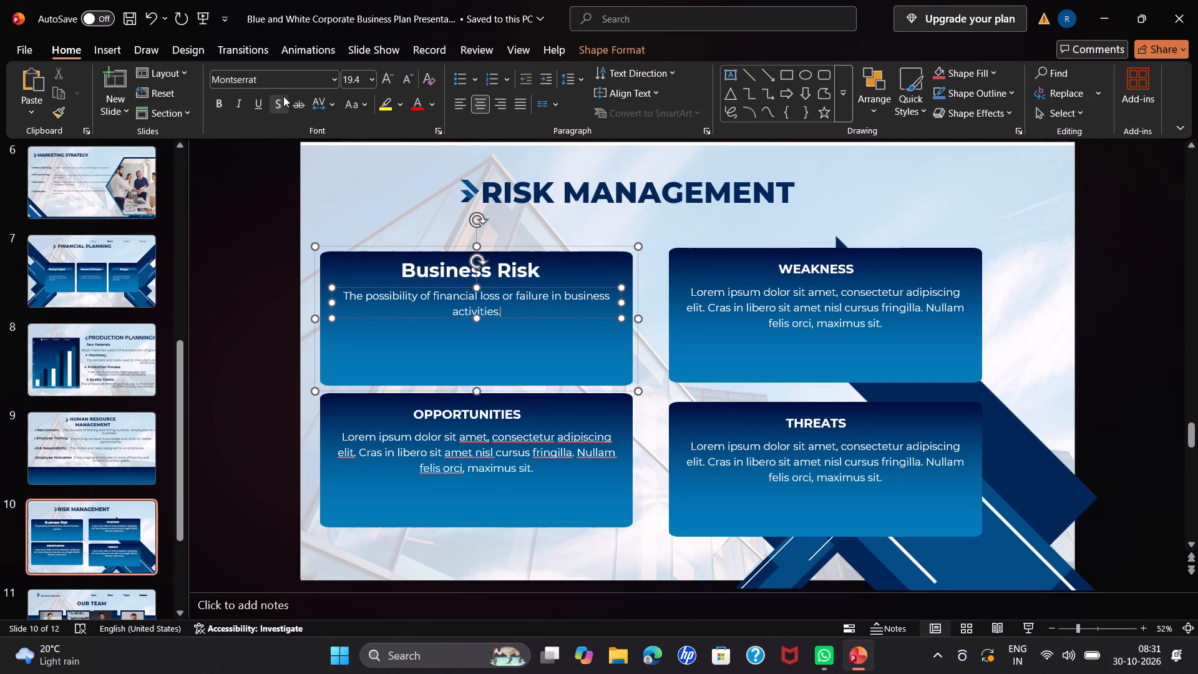
# Open the font size choices for the description text in the Business Risk card.
pyautogui.click(371, 81)
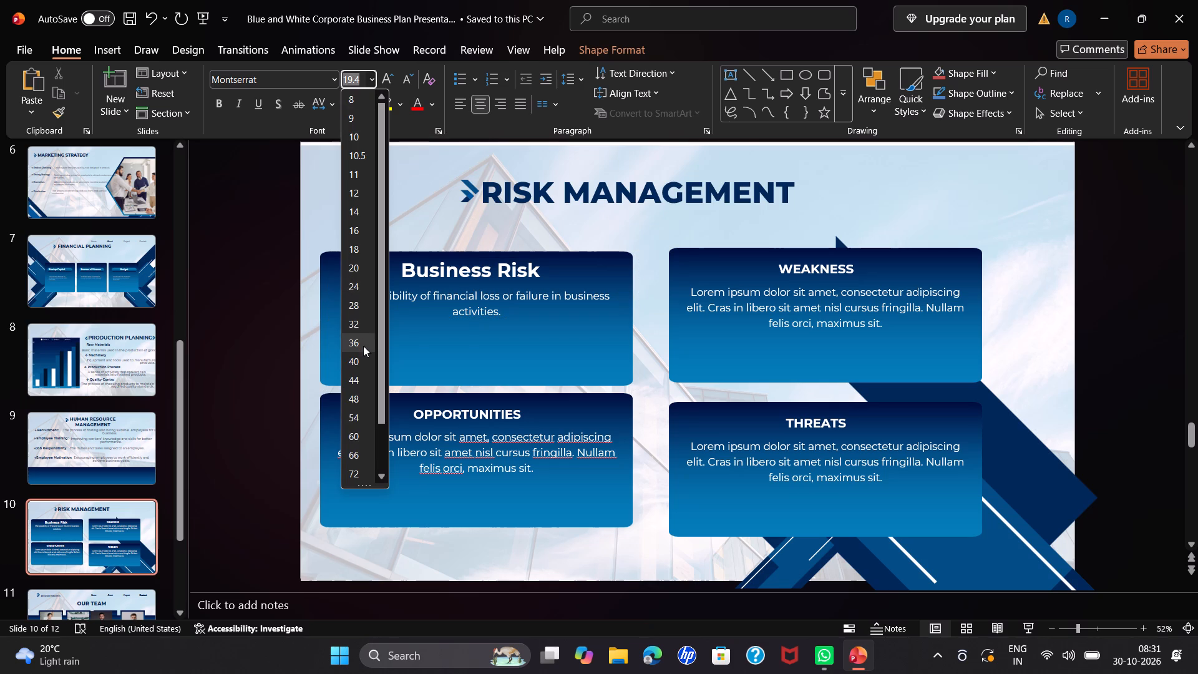
# Set the description text under the Business Risk heading to font size 36.
pyautogui.click(502, 353)
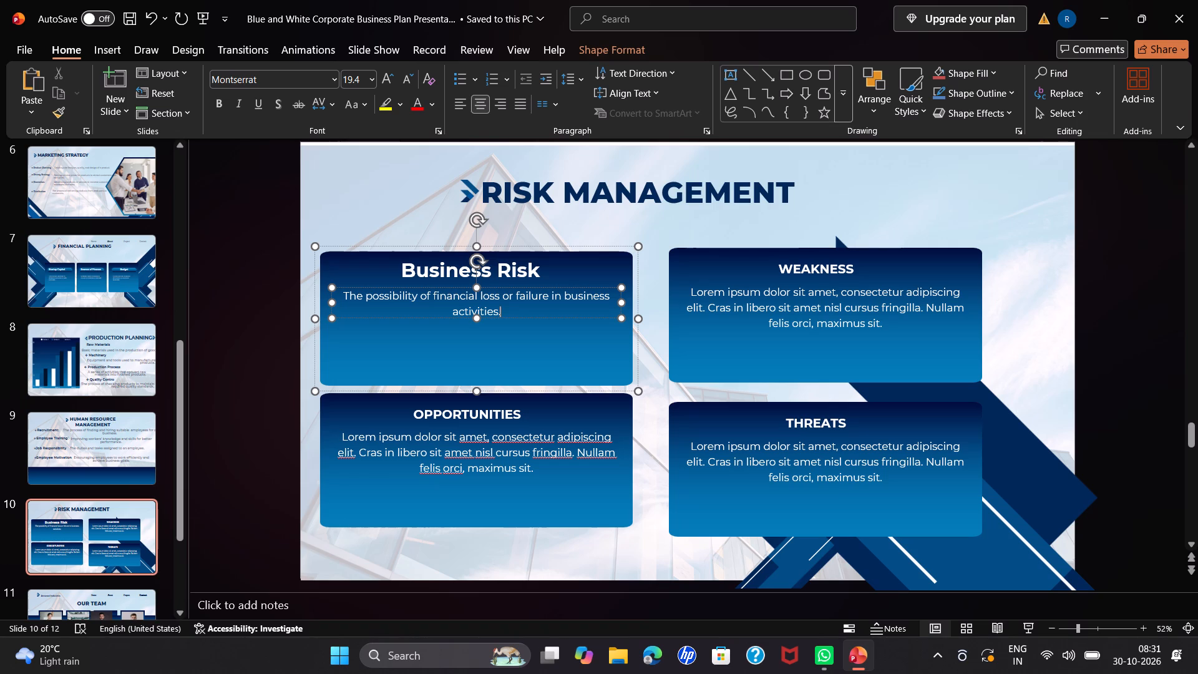
pyautogui.click(343, 296)
pyautogui.click(343, 296)
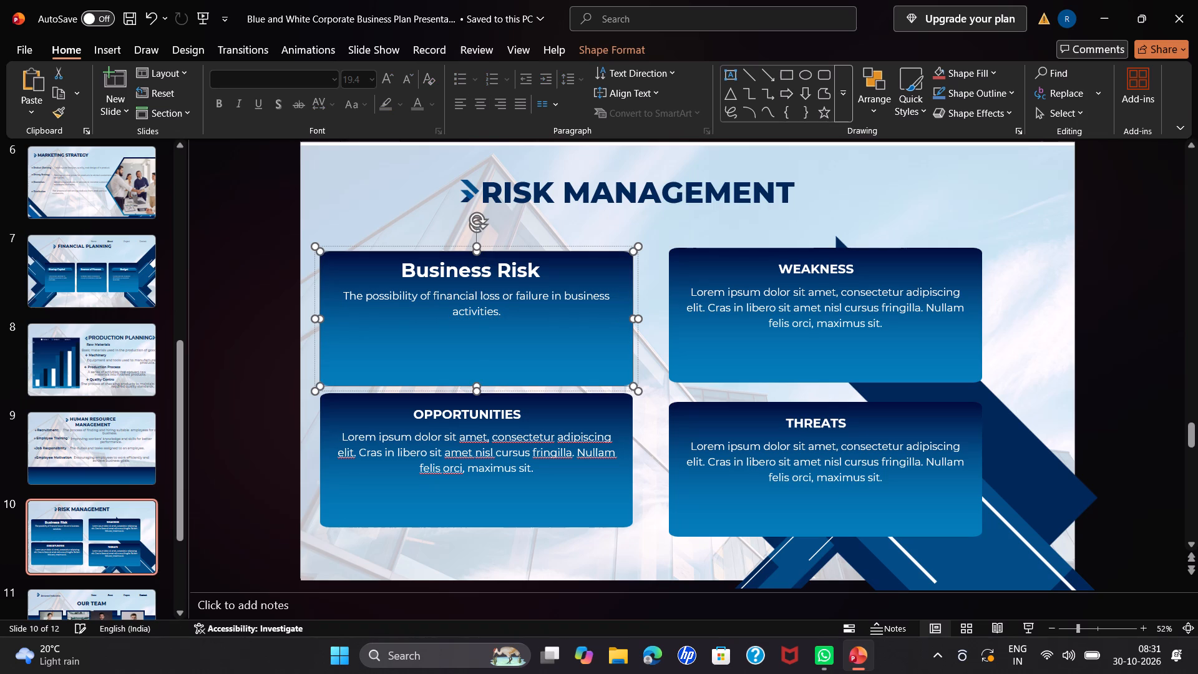
pyautogui.moveTo(345, 295); pyautogui.dragTo(490, 296)
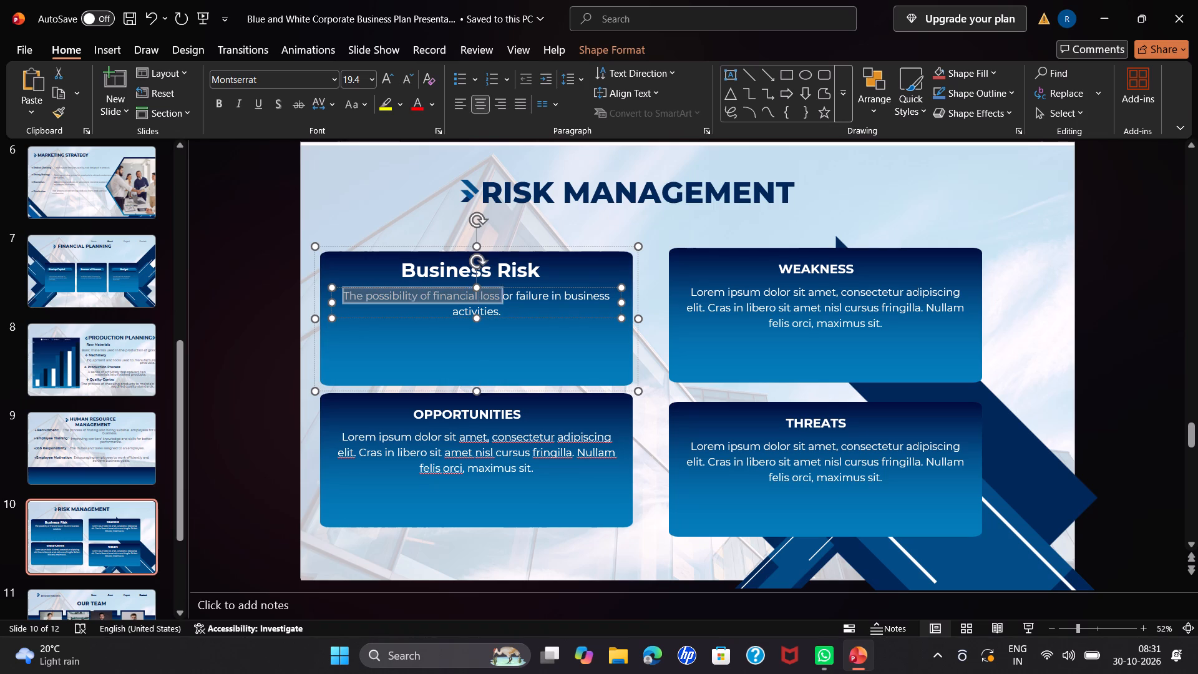
pyautogui.moveTo(490, 296); pyautogui.dragTo(593, 307)
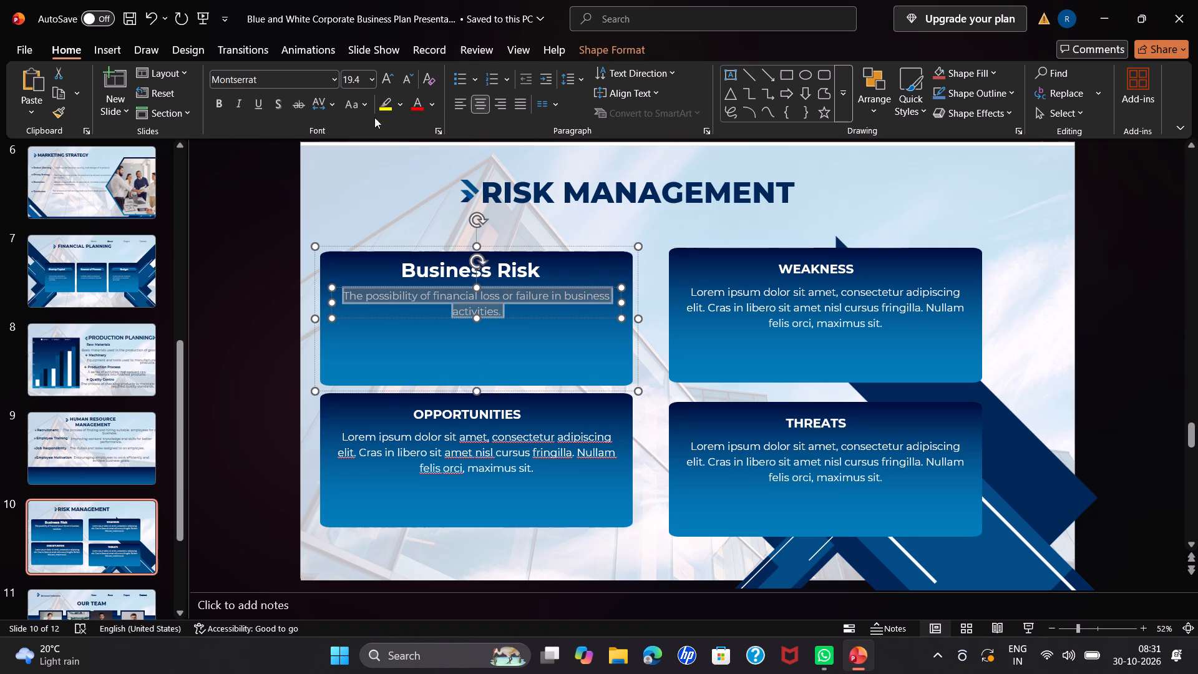
pyautogui.click(369, 77)
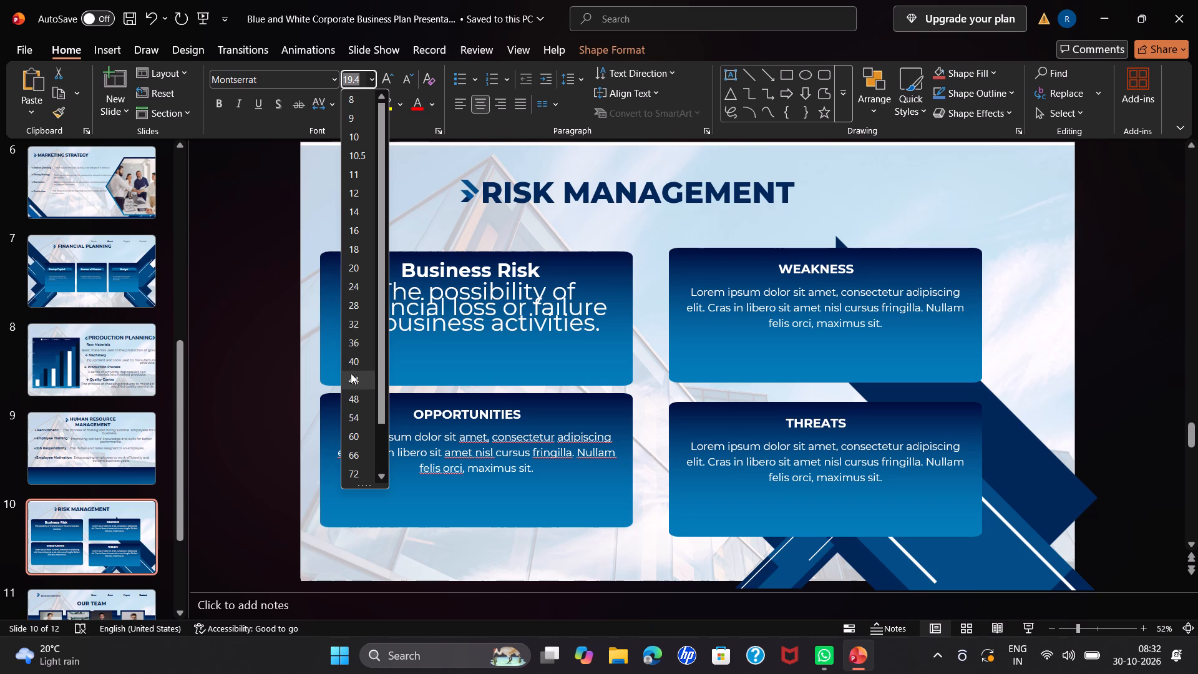
pyautogui.click(355, 341)
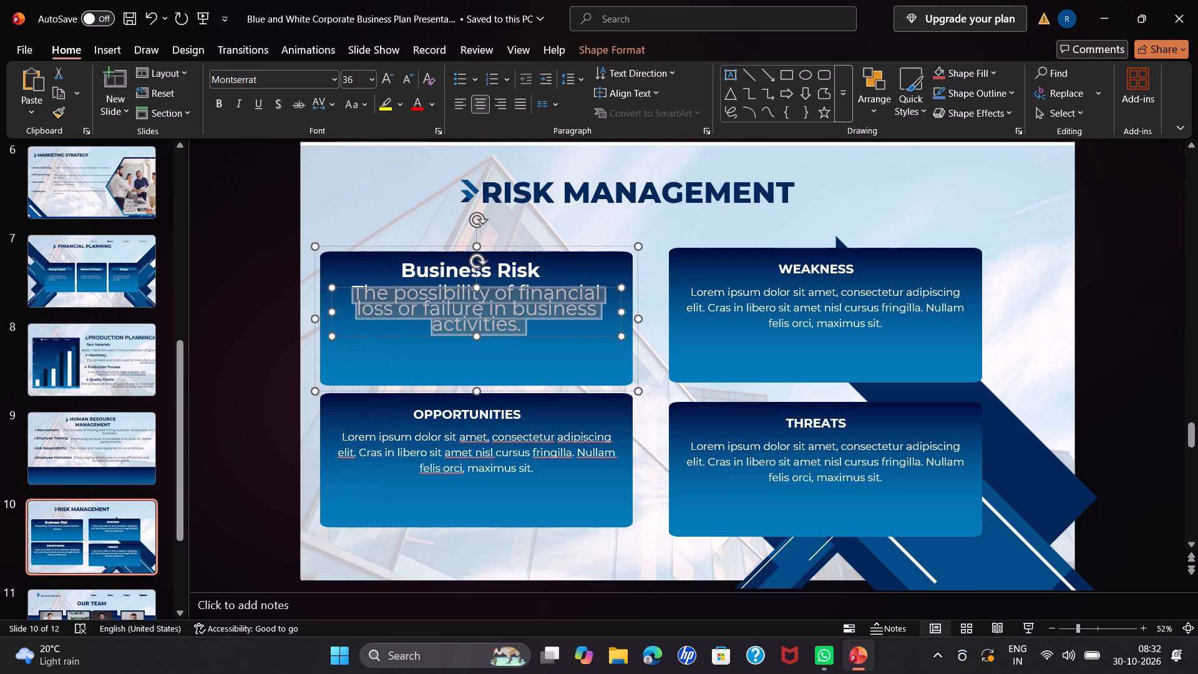
# Move the Business Risk description lower in its card and widen its text box on both sides so the text wraps onto two lines.
pyautogui.moveTo(505, 336); pyautogui.dragTo(500, 359)
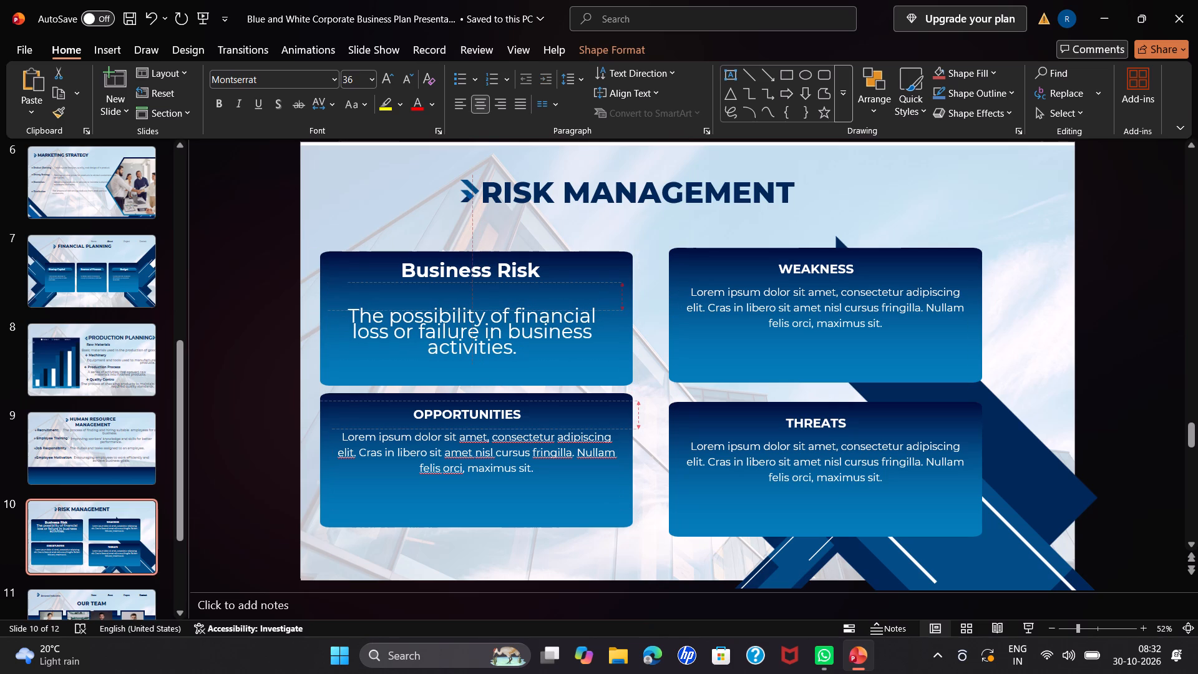
pyautogui.moveTo(500, 359); pyautogui.dragTo(500, 359)
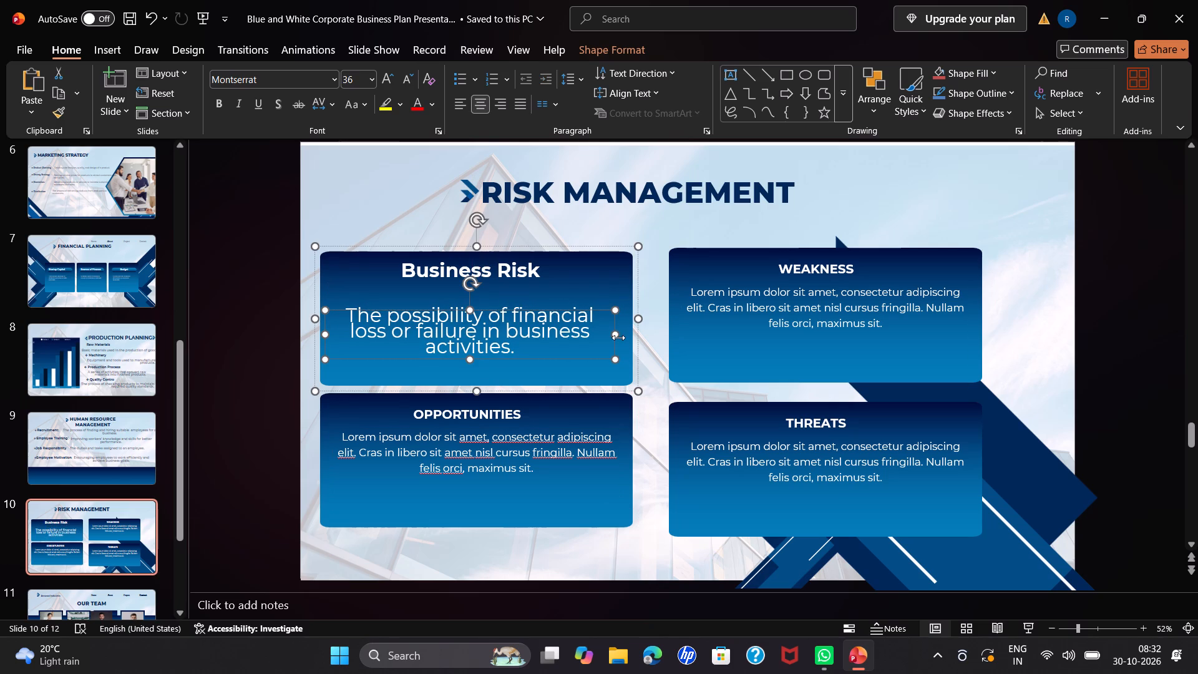
pyautogui.moveTo(618, 336); pyautogui.dragTo(630, 337)
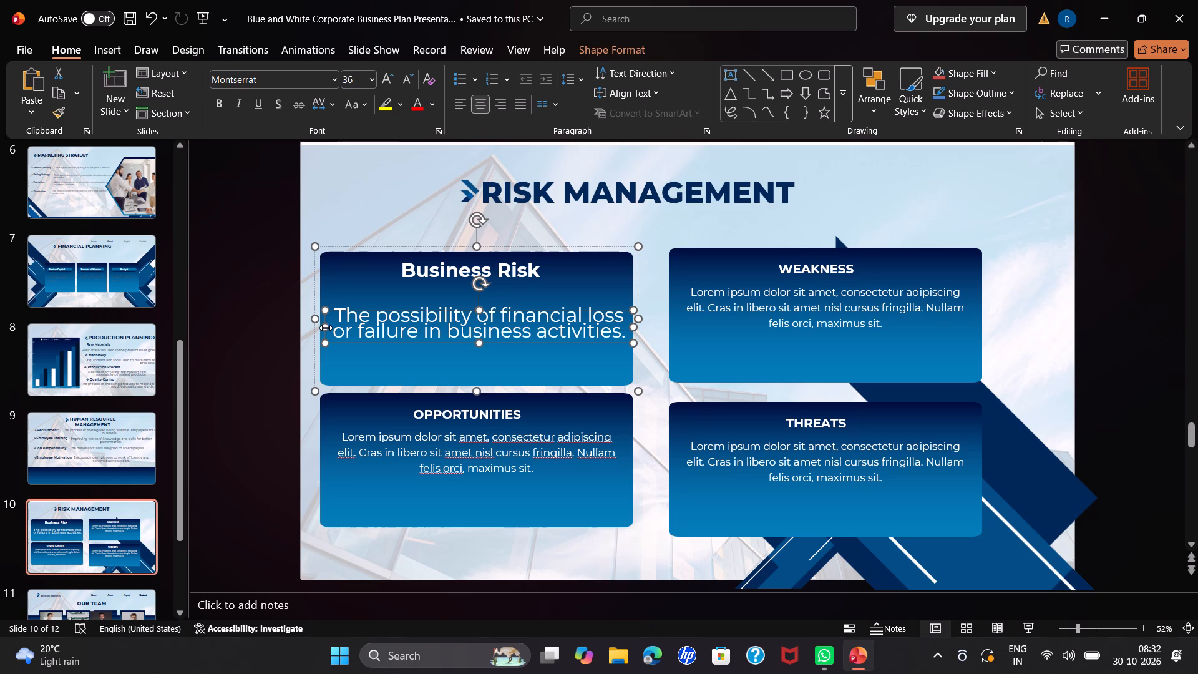
pyautogui.moveTo(326, 328); pyautogui.dragTo(318, 326)
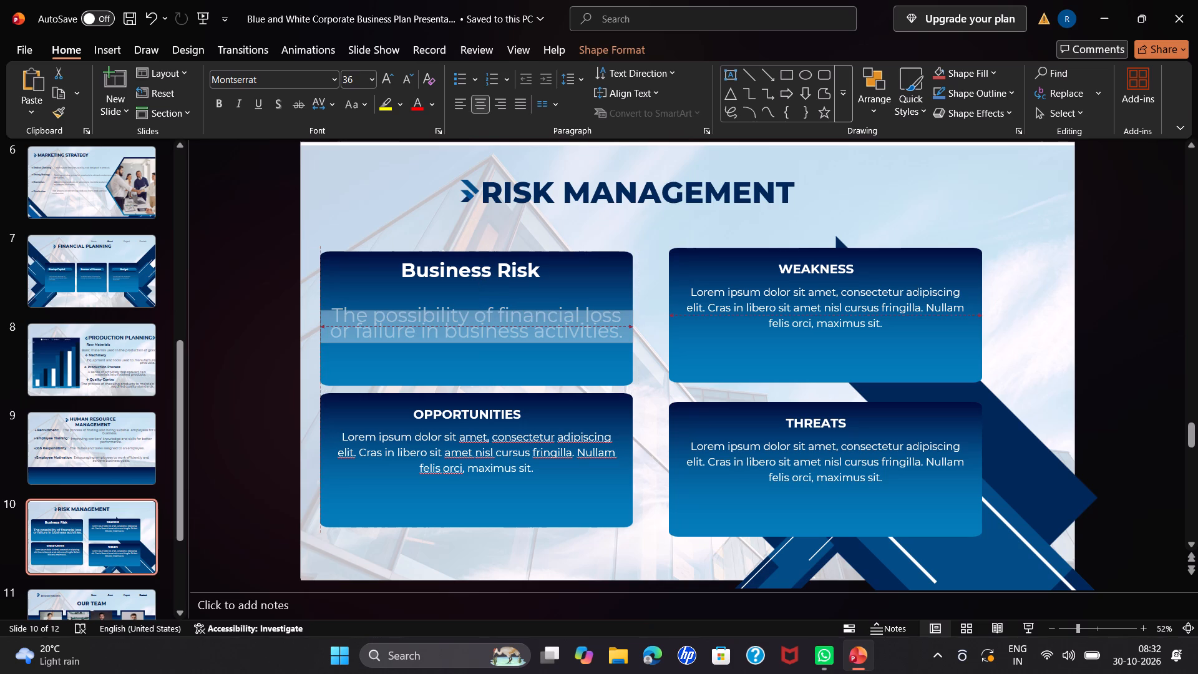
pyautogui.moveTo(318, 326); pyautogui.dragTo(314, 326)
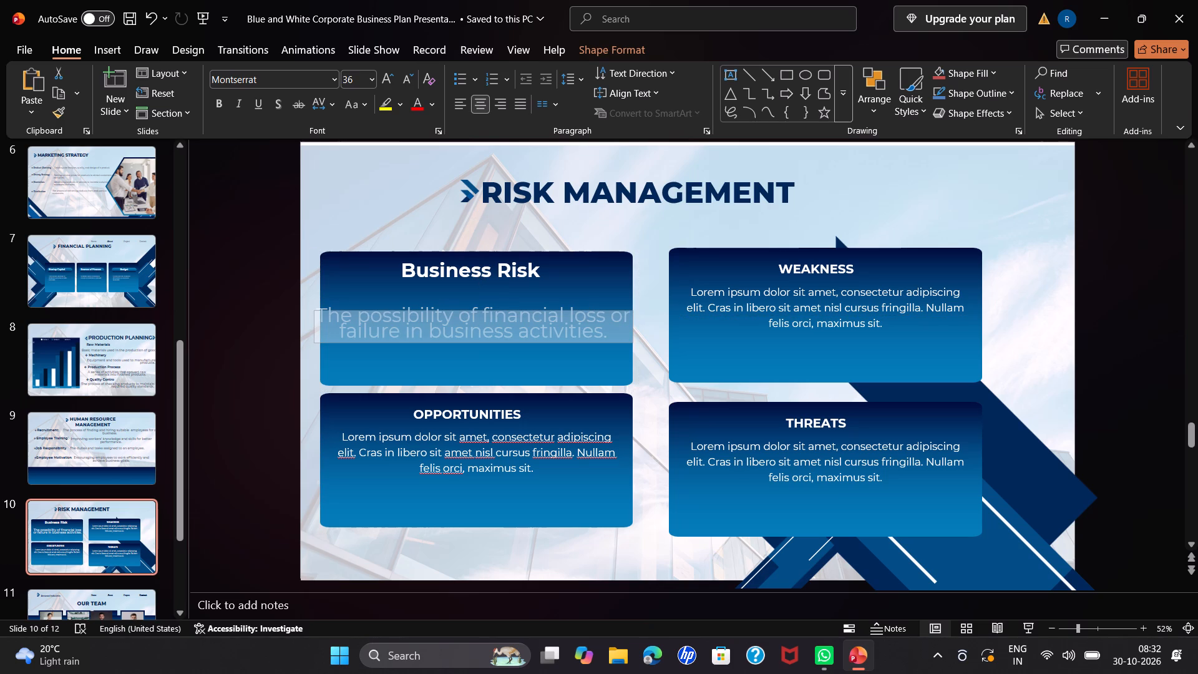
pyautogui.moveTo(314, 326); pyautogui.dragTo(317, 328)
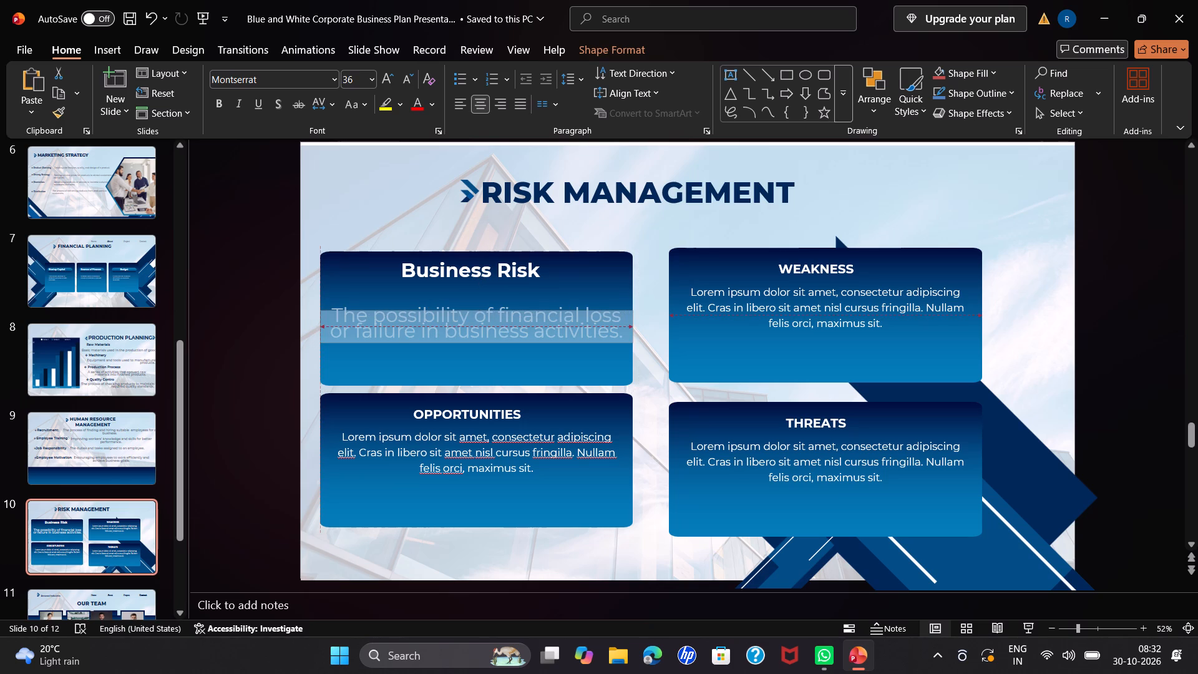
pyautogui.moveTo(317, 328); pyautogui.dragTo(318, 329)
pyautogui.moveTo(318, 329); pyautogui.dragTo(315, 329)
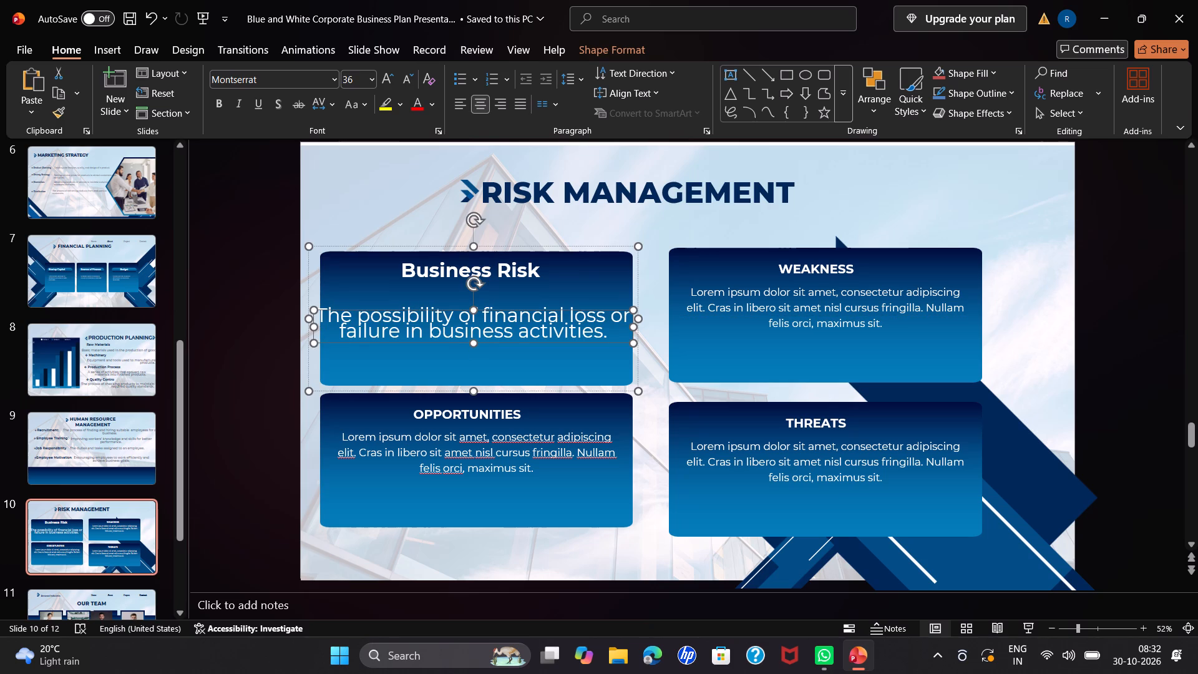
pyautogui.moveTo(473, 345); pyautogui.dragTo(476, 356)
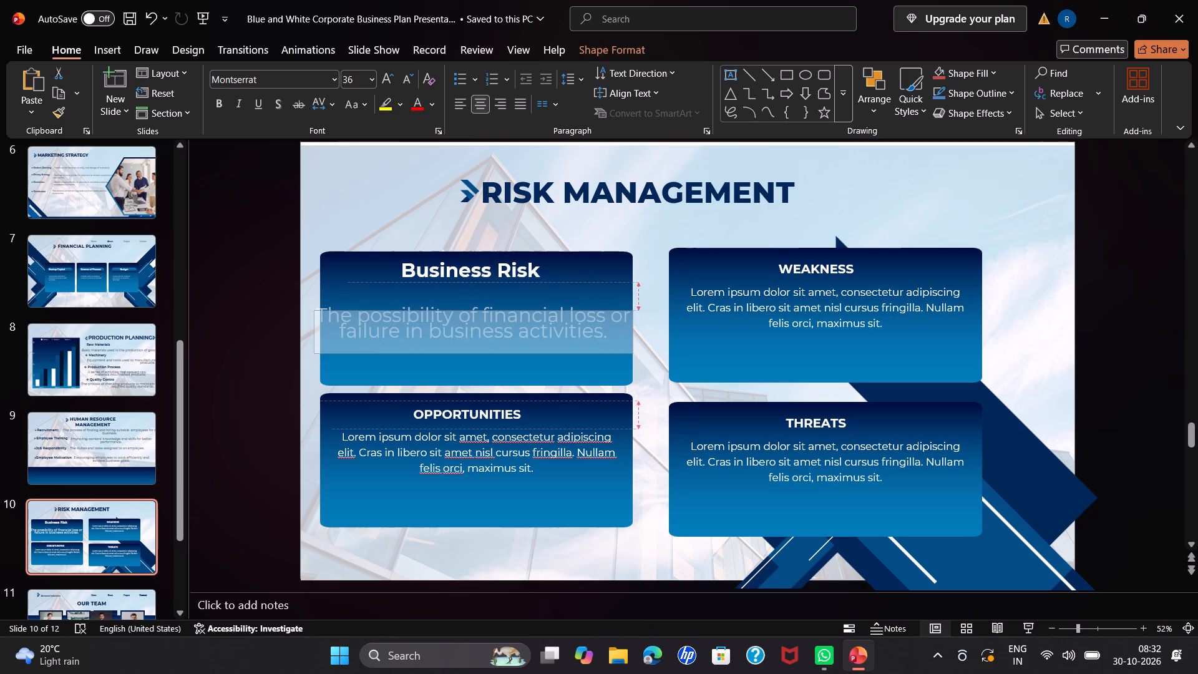
pyautogui.moveTo(476, 356); pyautogui.dragTo(476, 359)
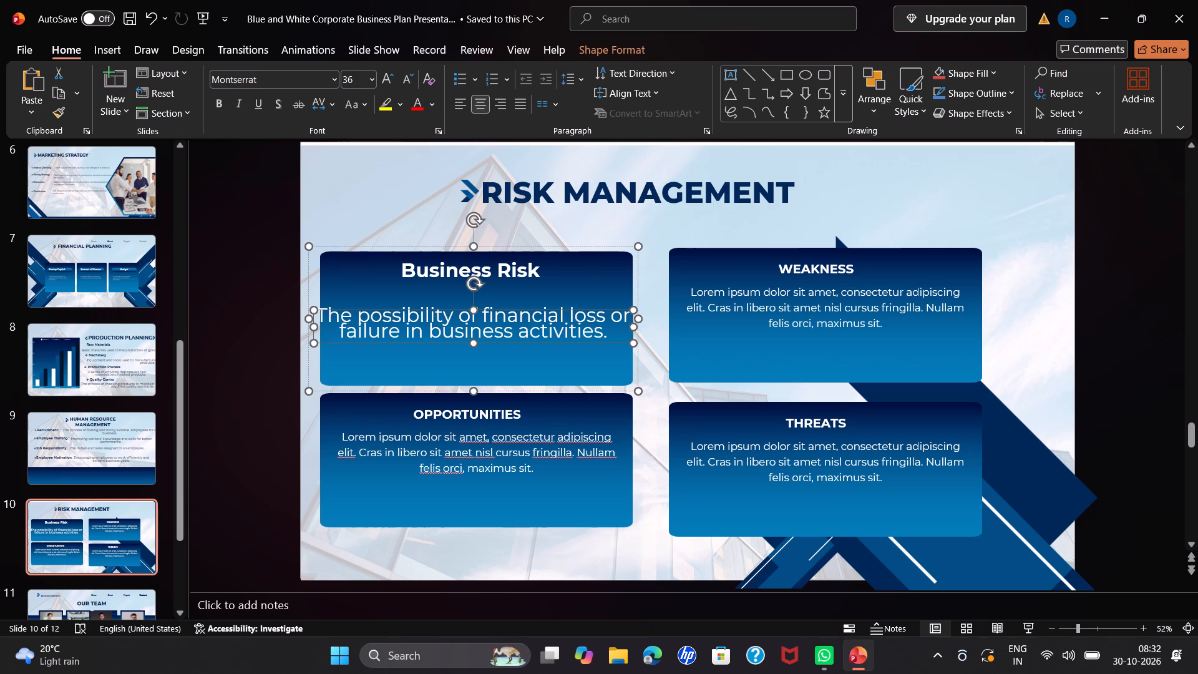
pyautogui.click(500, 363)
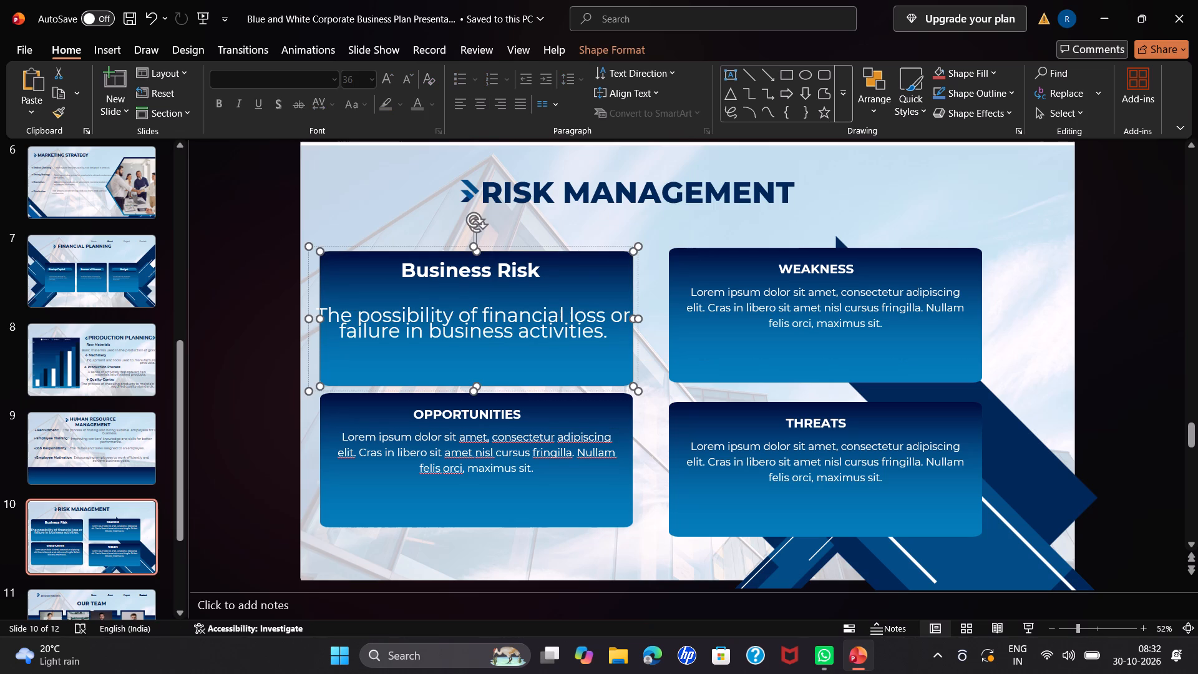
pyautogui.click(695, 228)
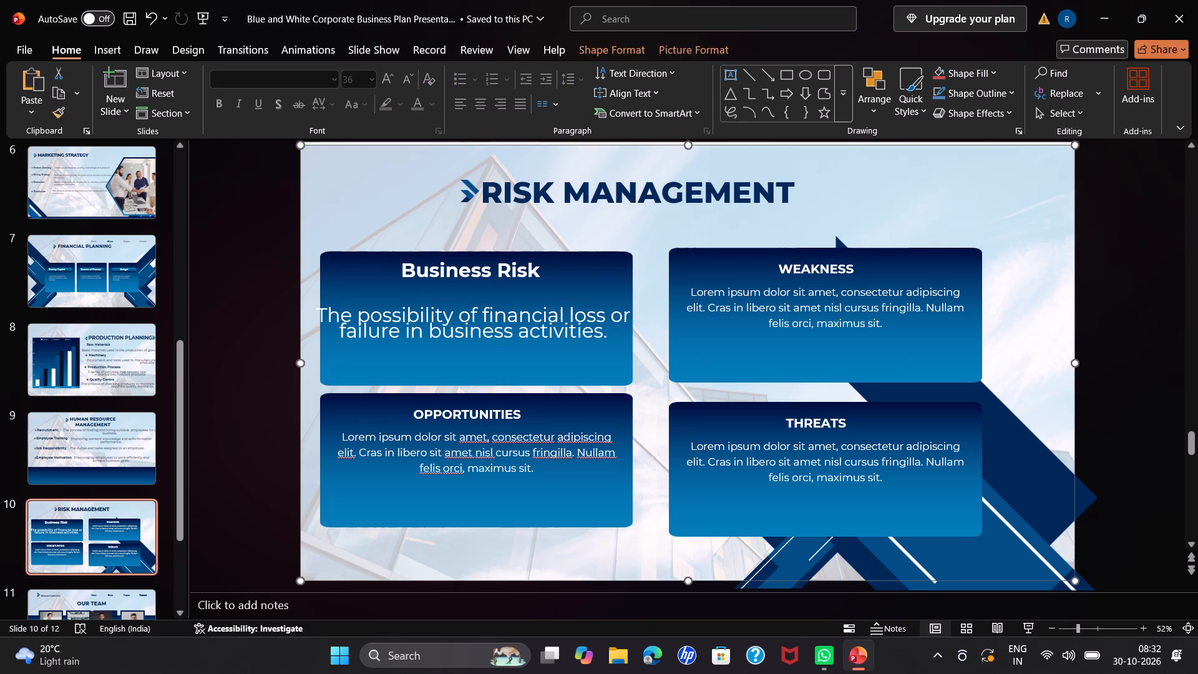
# Widen the Business Risk card slightly by extending its left edge so it contains the enlarged description.
pyautogui.click(321, 350)
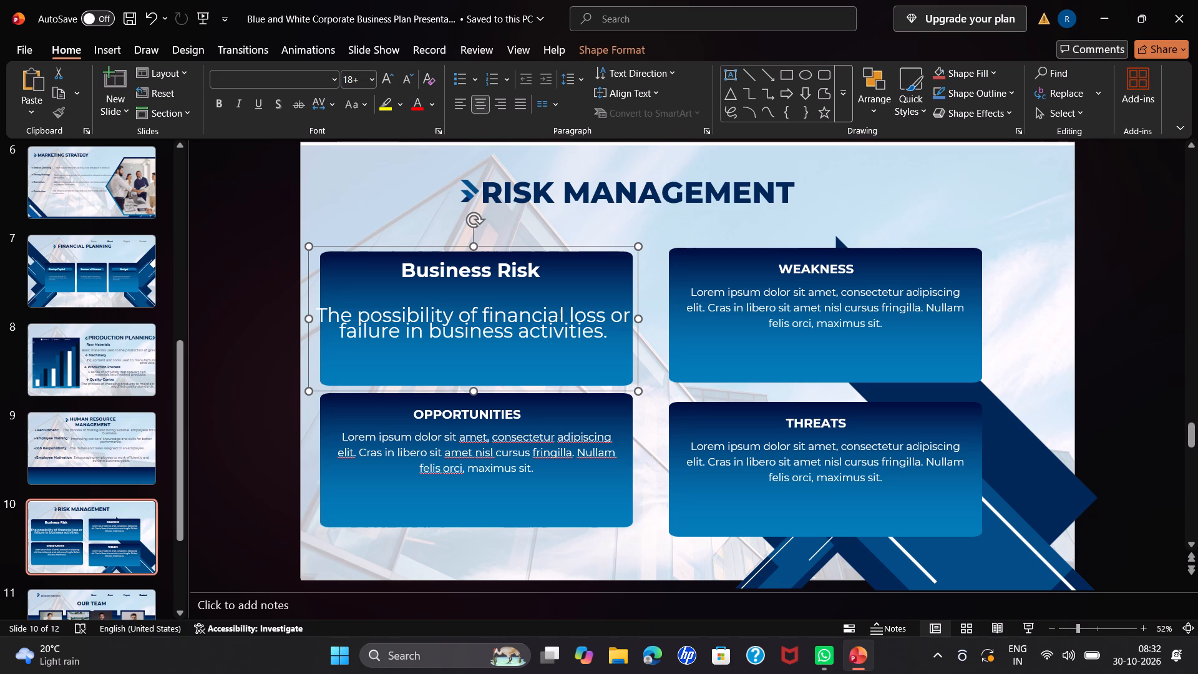
pyautogui.click(306, 321)
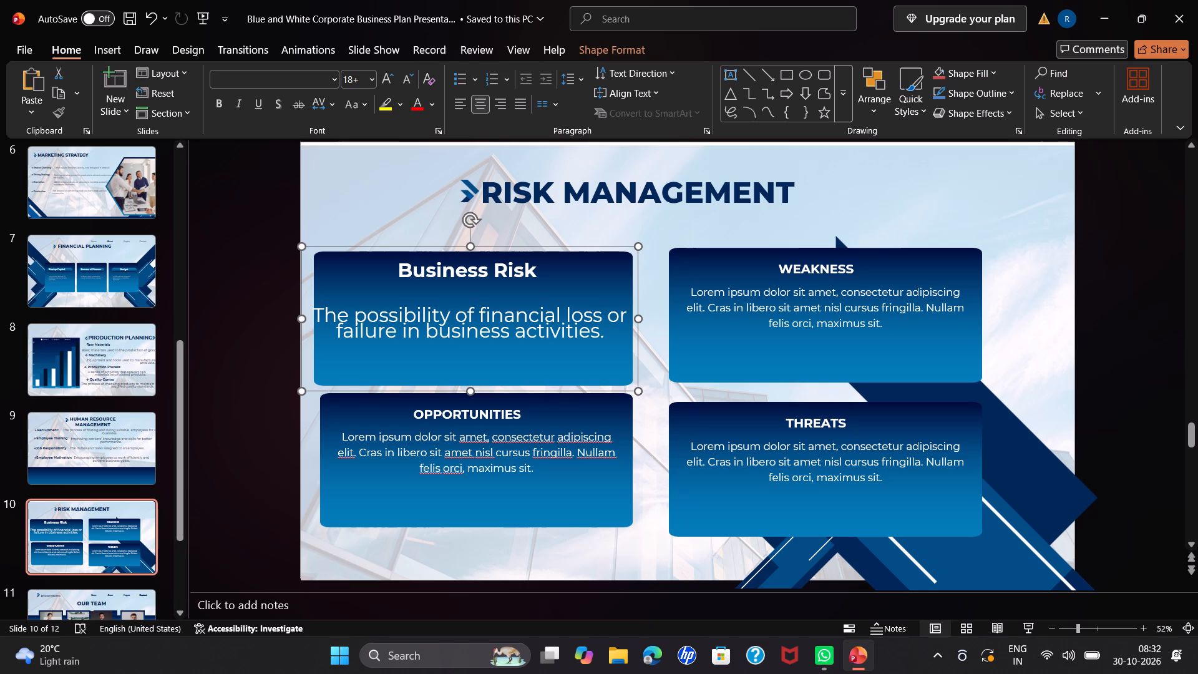
pyautogui.click(645, 416)
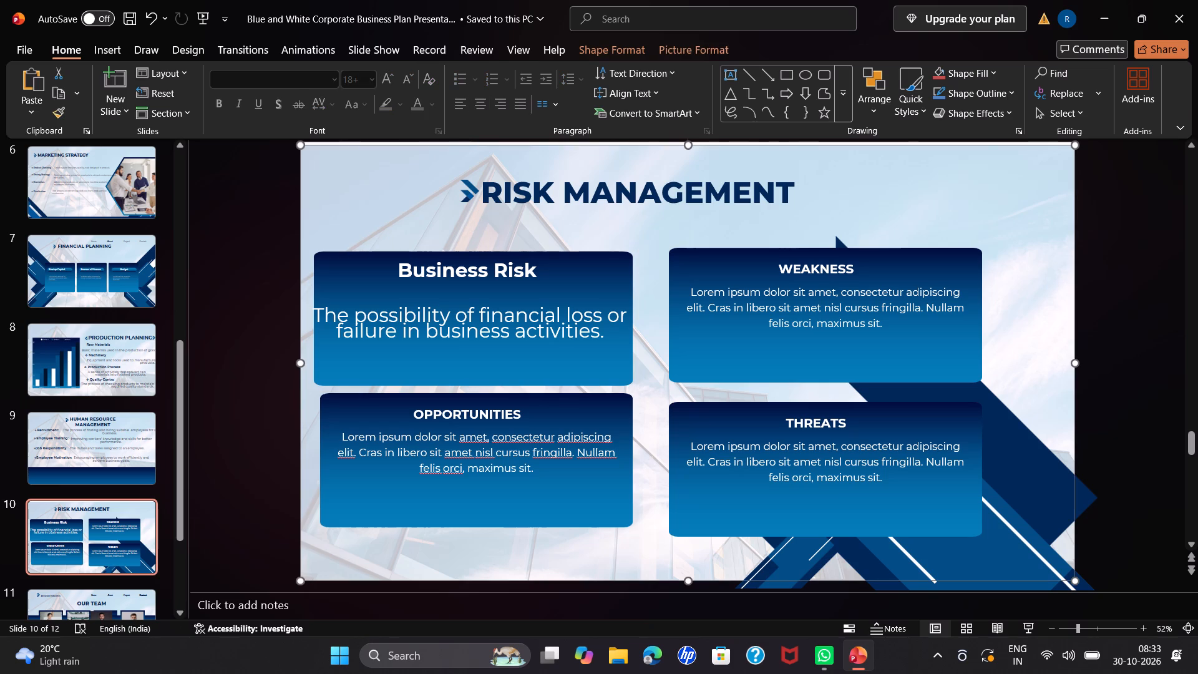
# Nudge the Opportunities card slightly left and extend its left edge to roughly match the Business Risk card above.
pyautogui.click(324, 413)
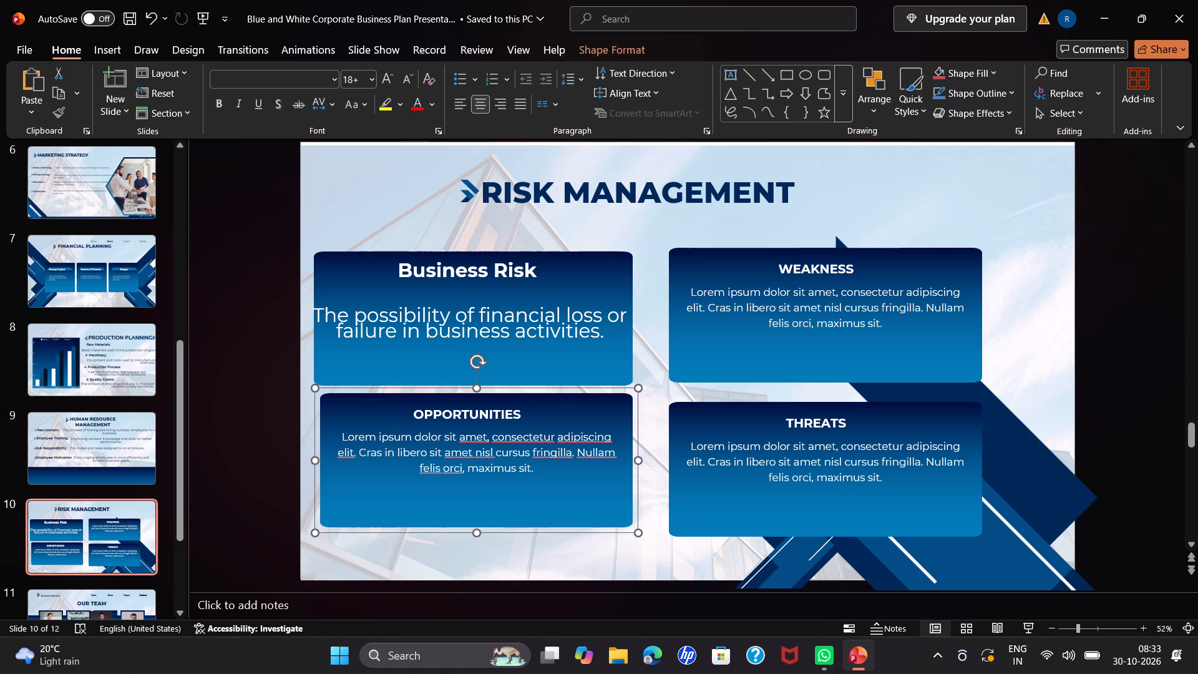
pyautogui.click(313, 429)
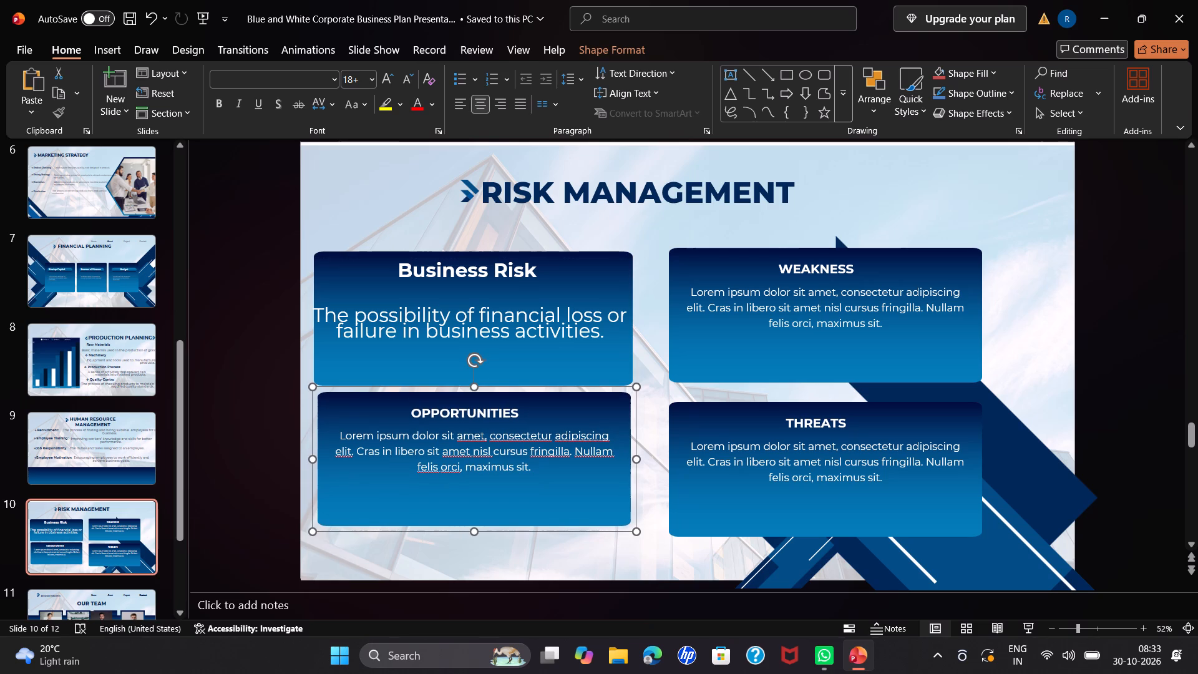
pyautogui.click(314, 459)
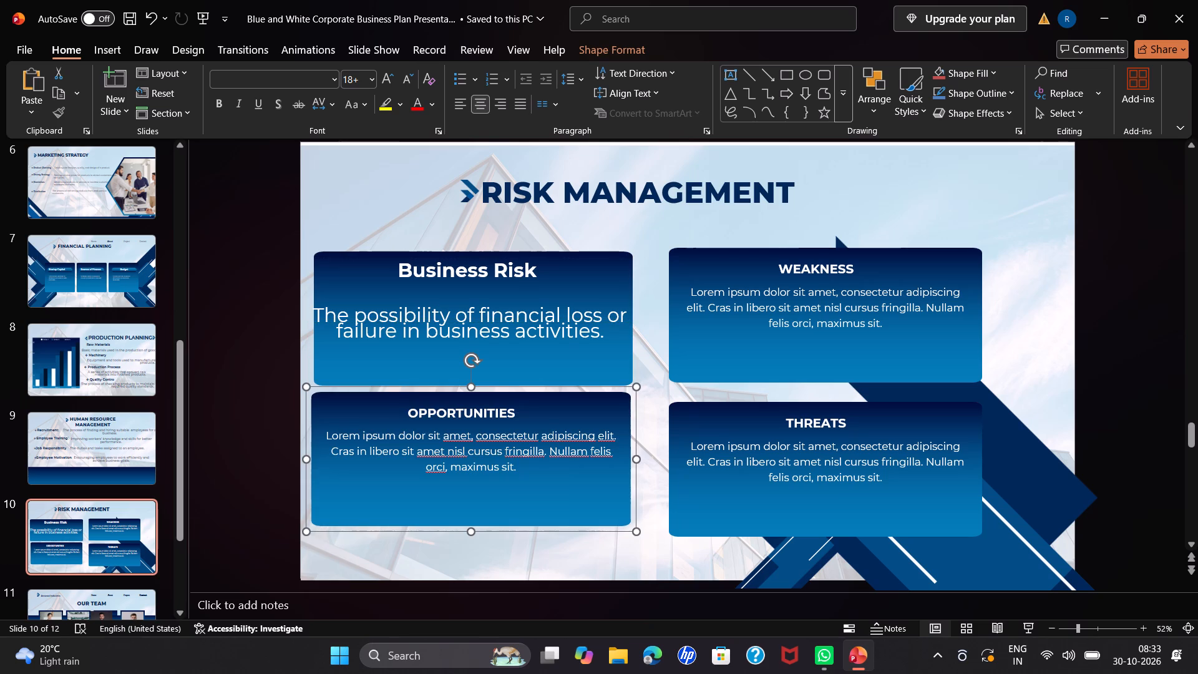
# Delete the WEAKNESS heading text from the card beside Business Risk on the Risk Management slide.
pyautogui.click(646, 239)
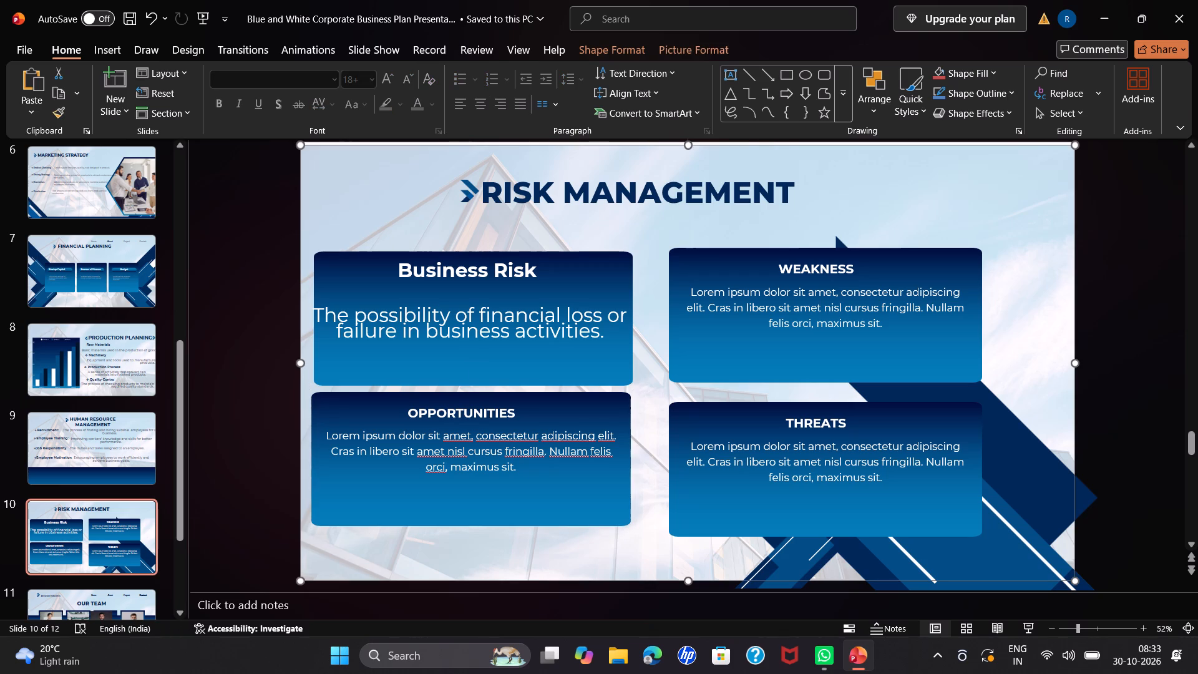
pyautogui.click(776, 270)
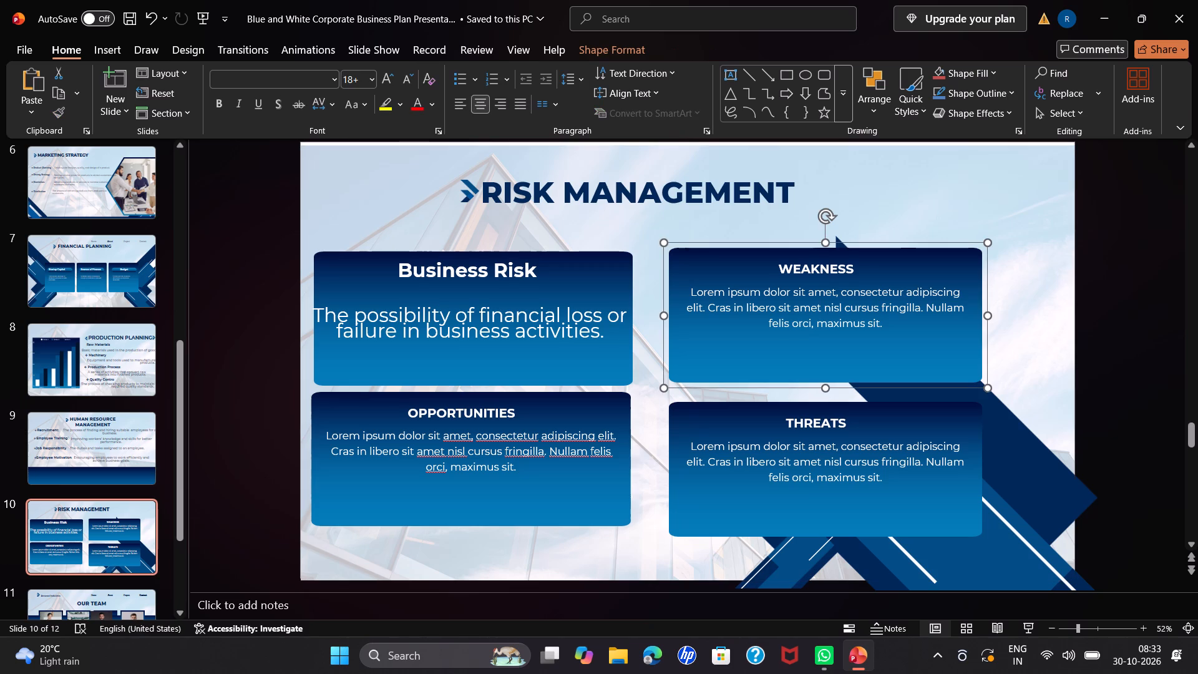
pyautogui.click(779, 268)
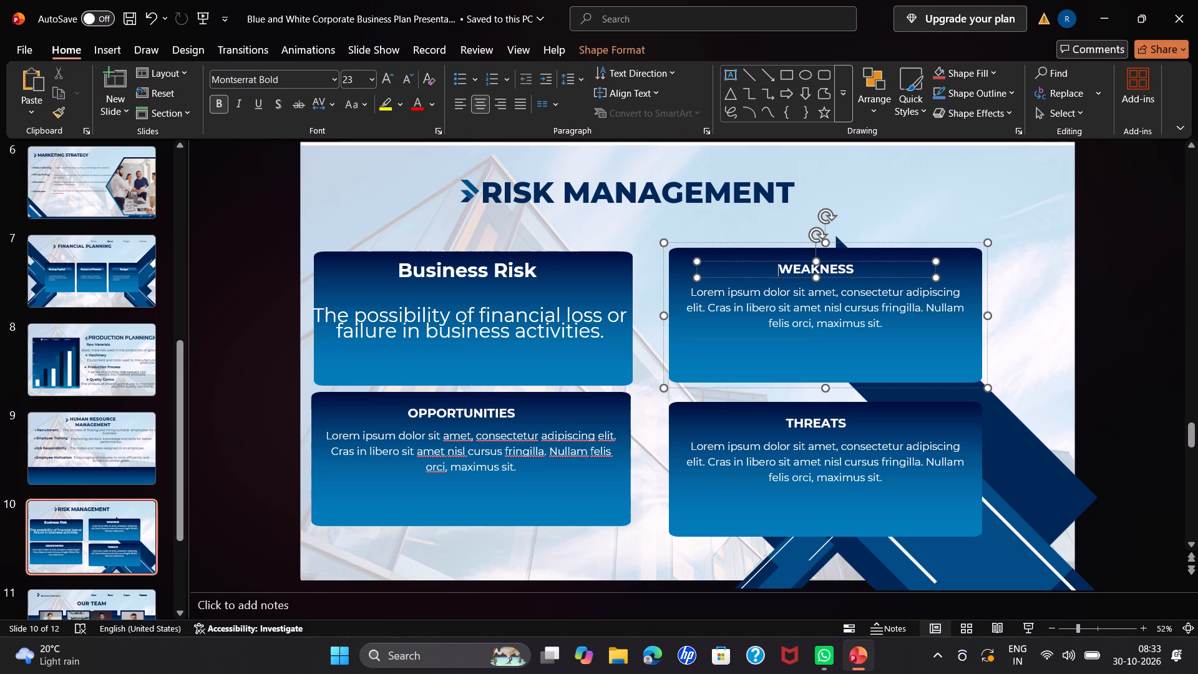
pyautogui.moveTo(778, 270); pyautogui.dragTo(855, 266)
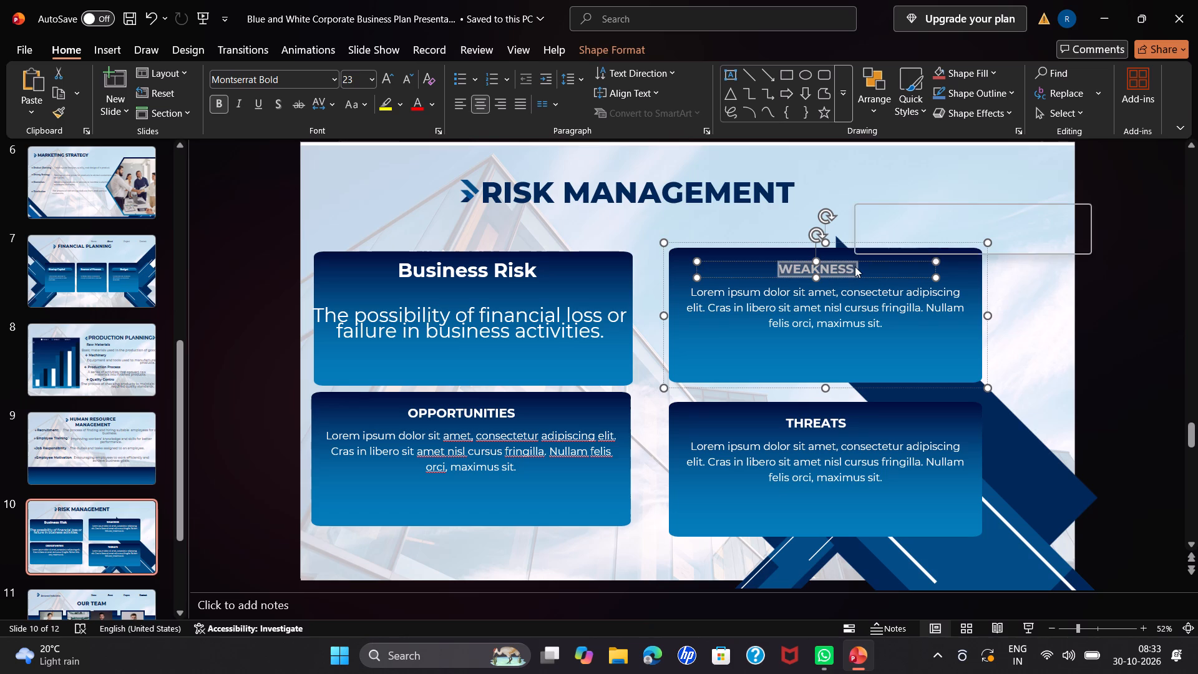
pyautogui.press('BackSpace')
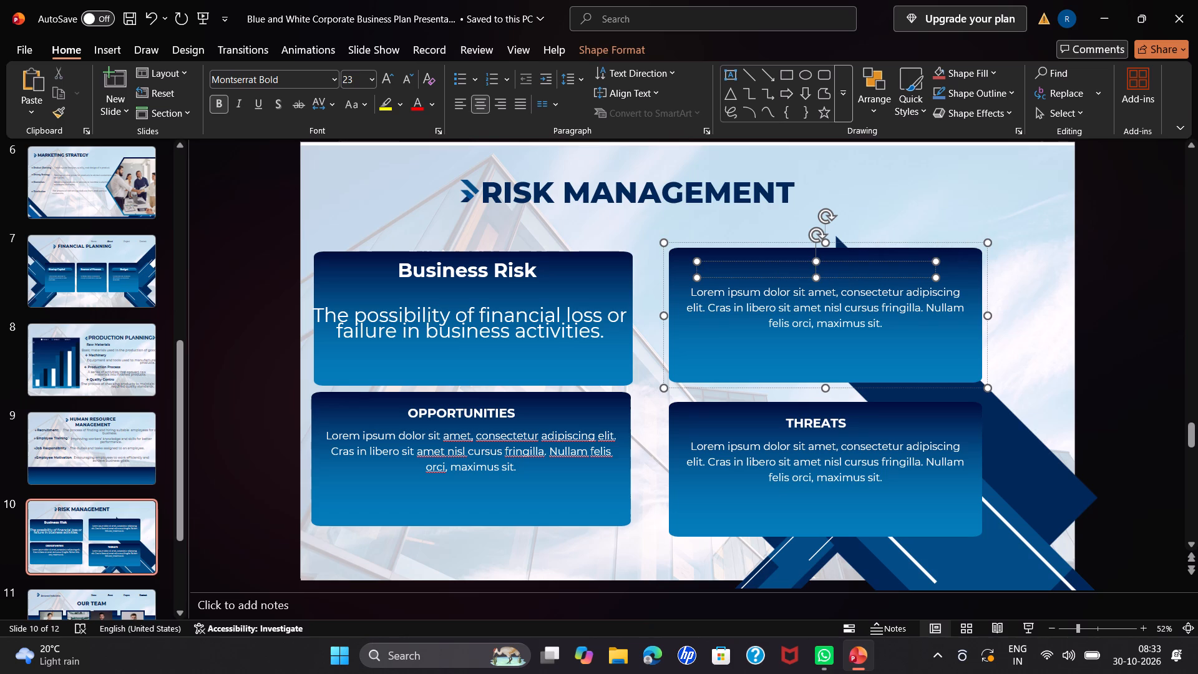
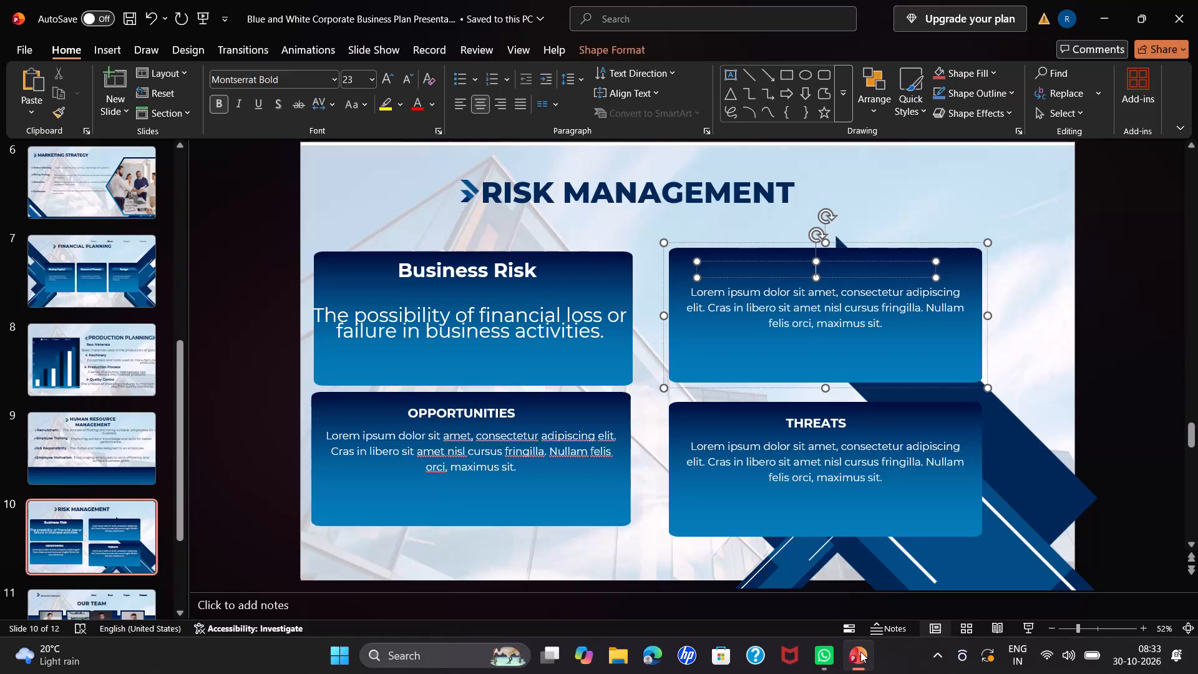
# Paste "Financial Risk" as the heading of the card beside Business Risk and set it to font size 36.
pyautogui.hotkey('ctrl', 'v')
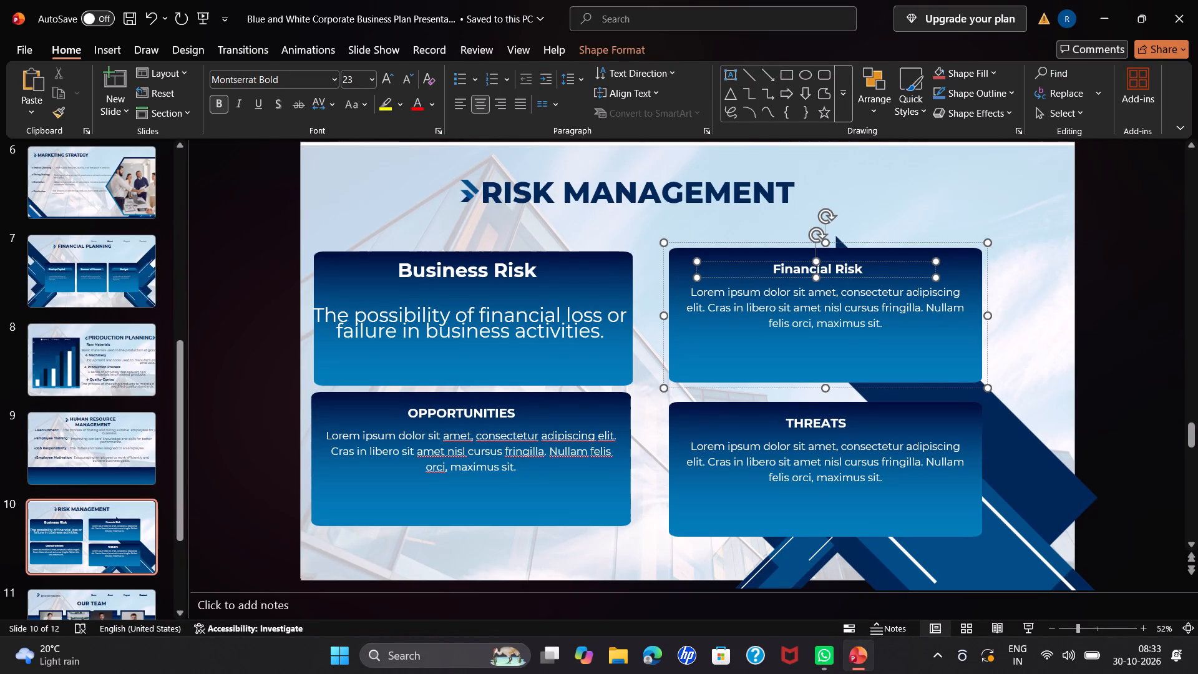
pyautogui.moveTo(860, 270); pyautogui.dragTo(791, 279)
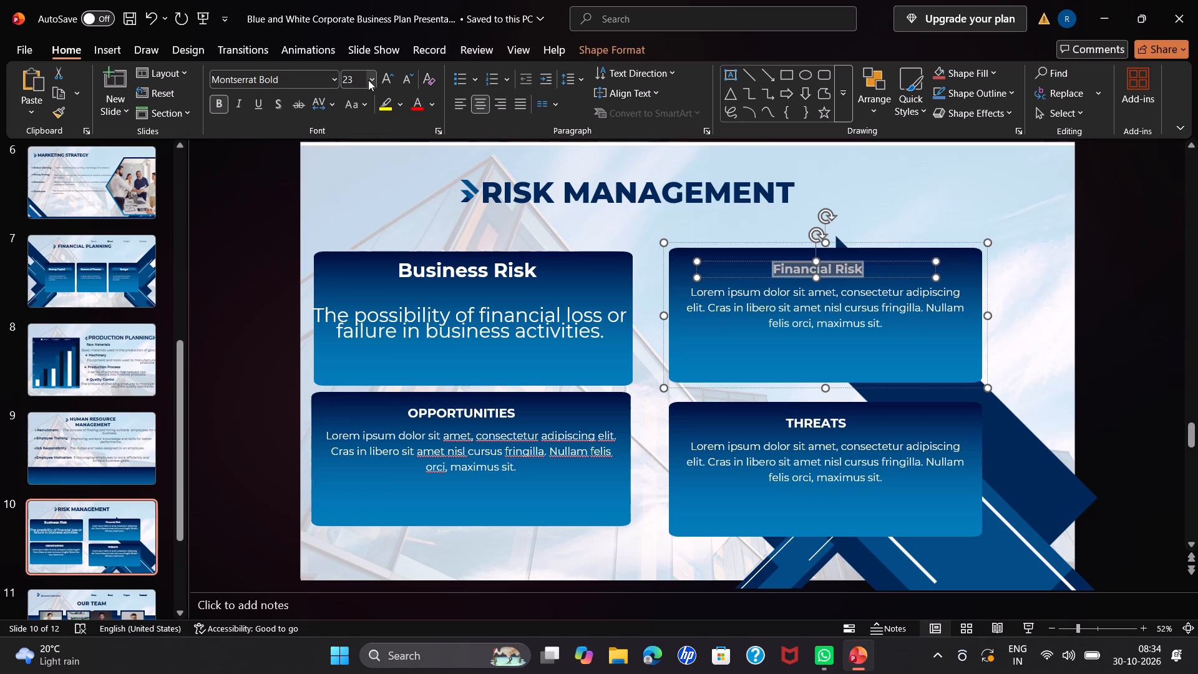
pyautogui.click(369, 80)
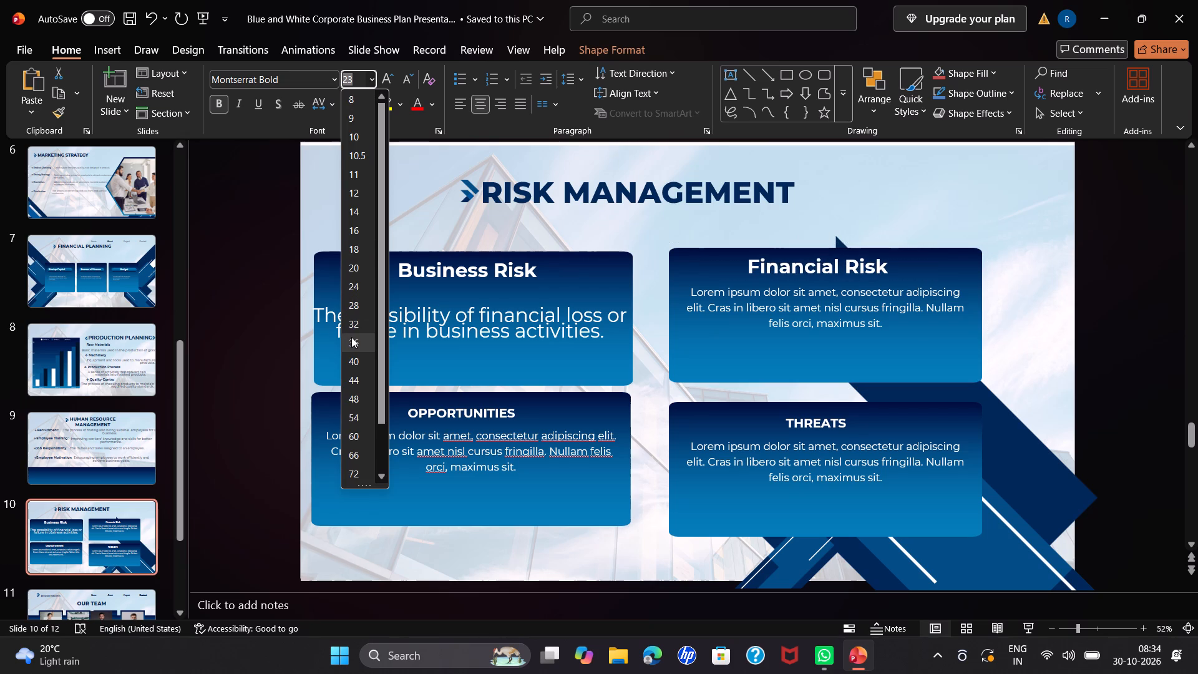
pyautogui.click(351, 337)
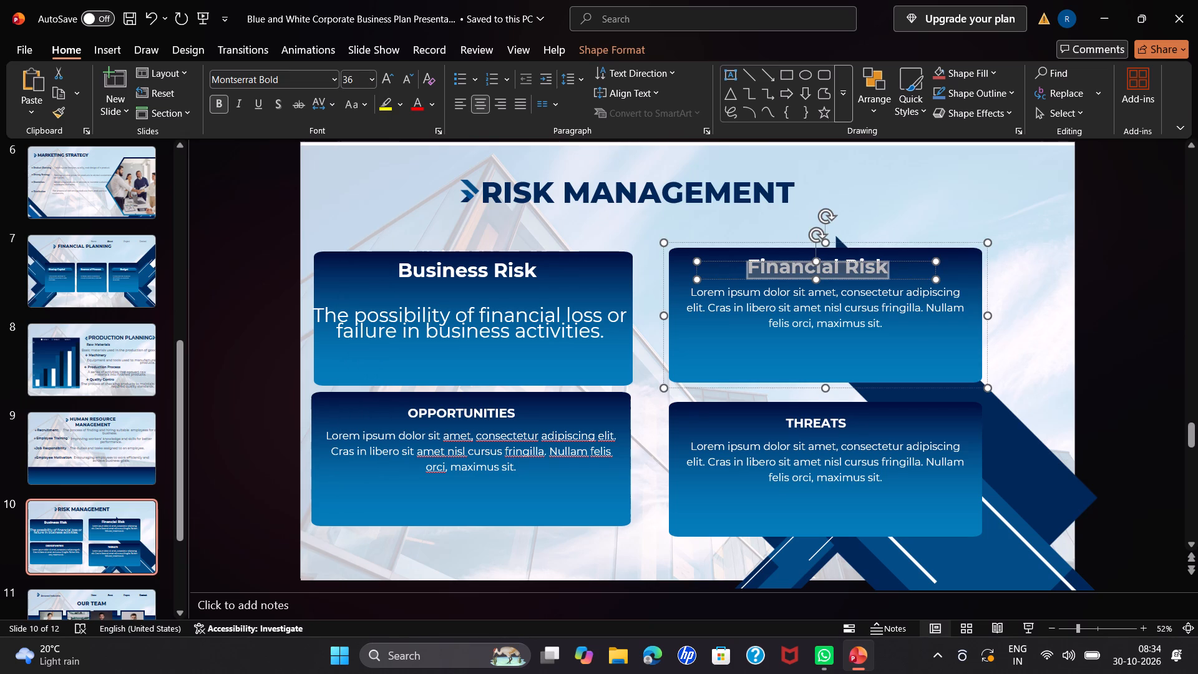
# Delete the lorem ipsum placeholder description under the Financial Risk heading.
pyautogui.click(696, 348)
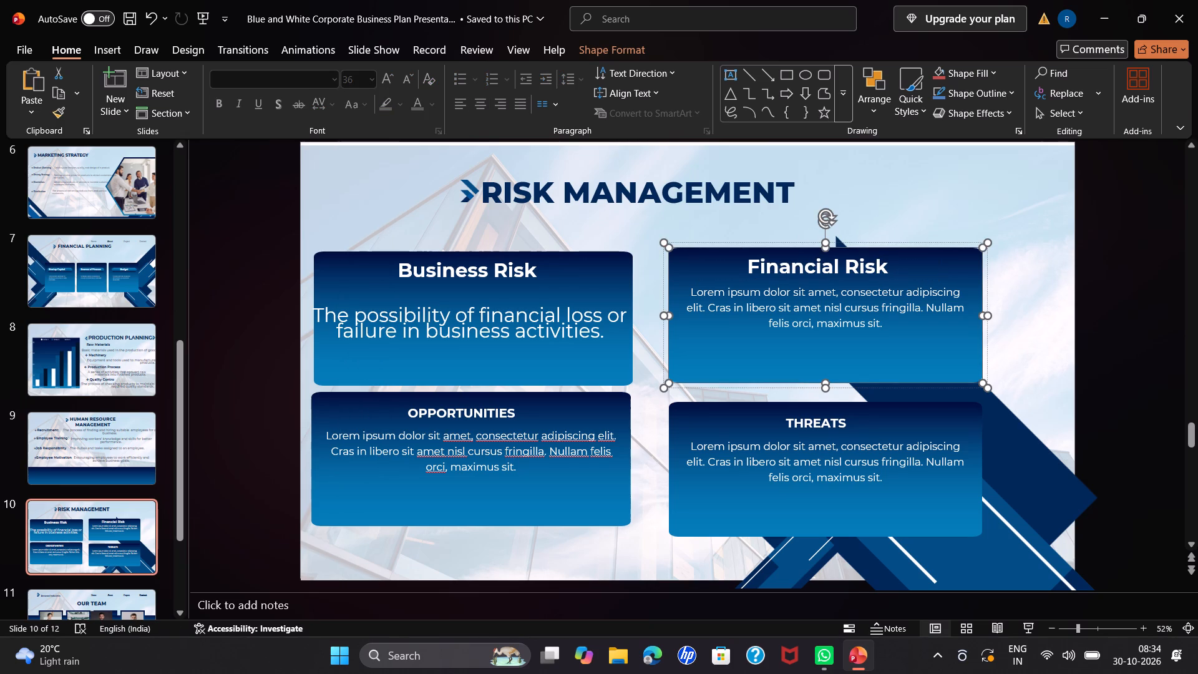
pyautogui.moveTo(690, 291); pyautogui.dragTo(819, 296)
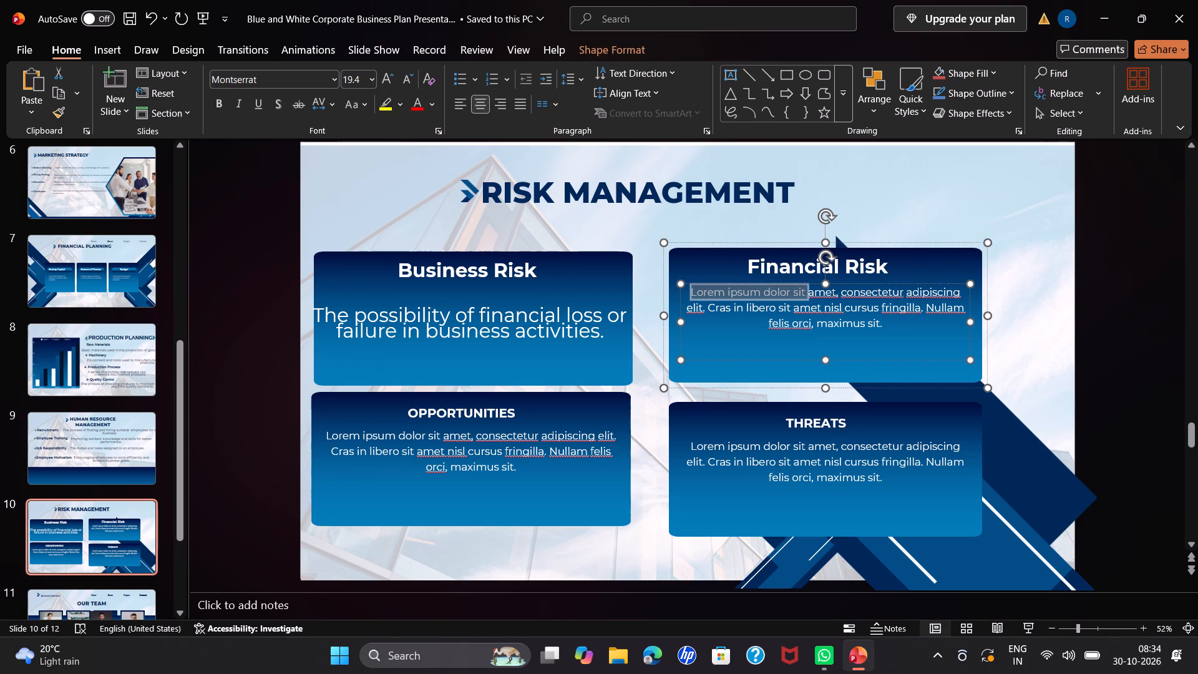
pyautogui.moveTo(819, 296); pyautogui.dragTo(951, 330)
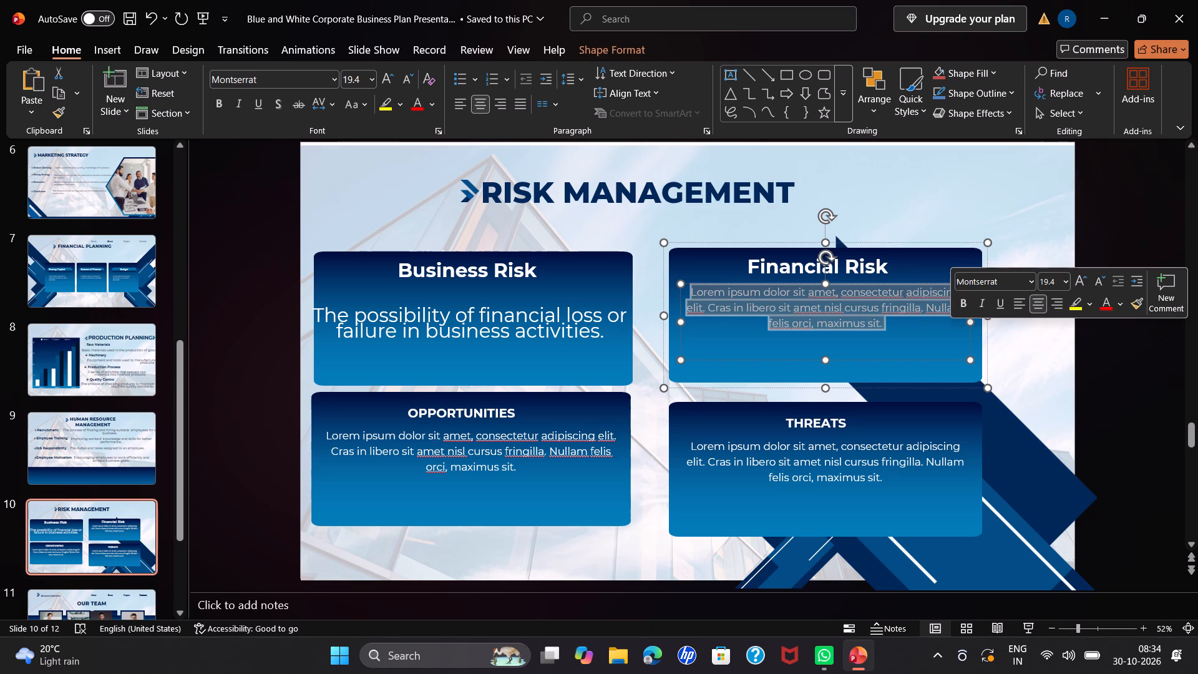
pyautogui.press('BackSpace')
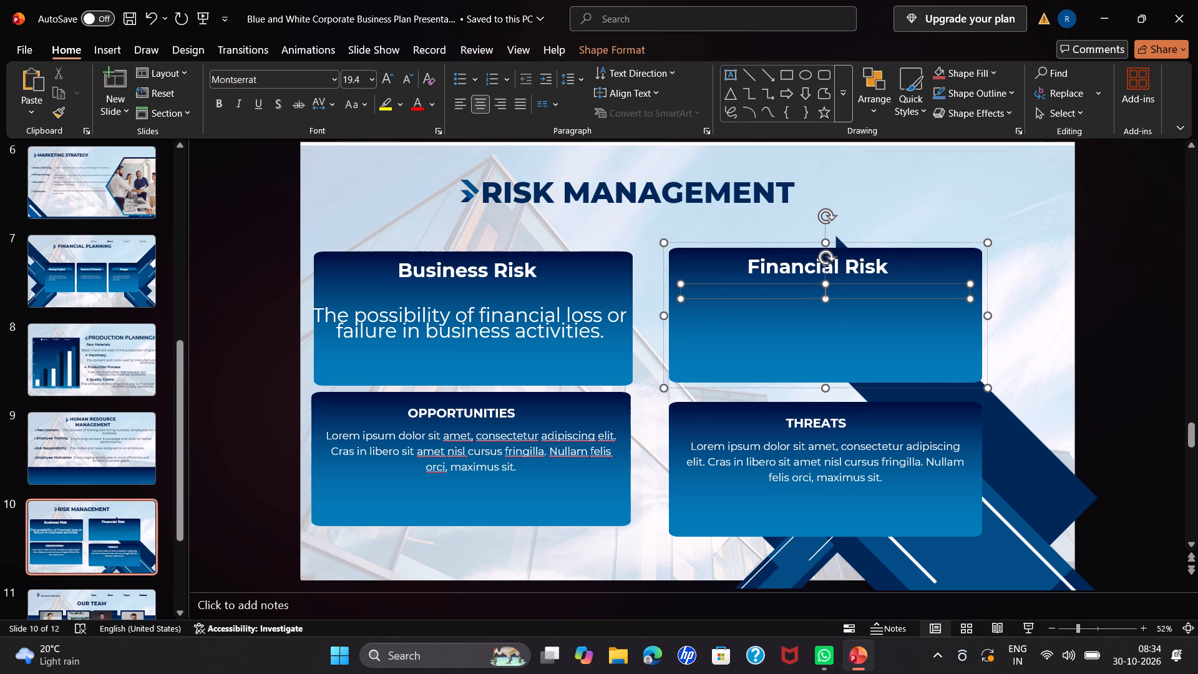
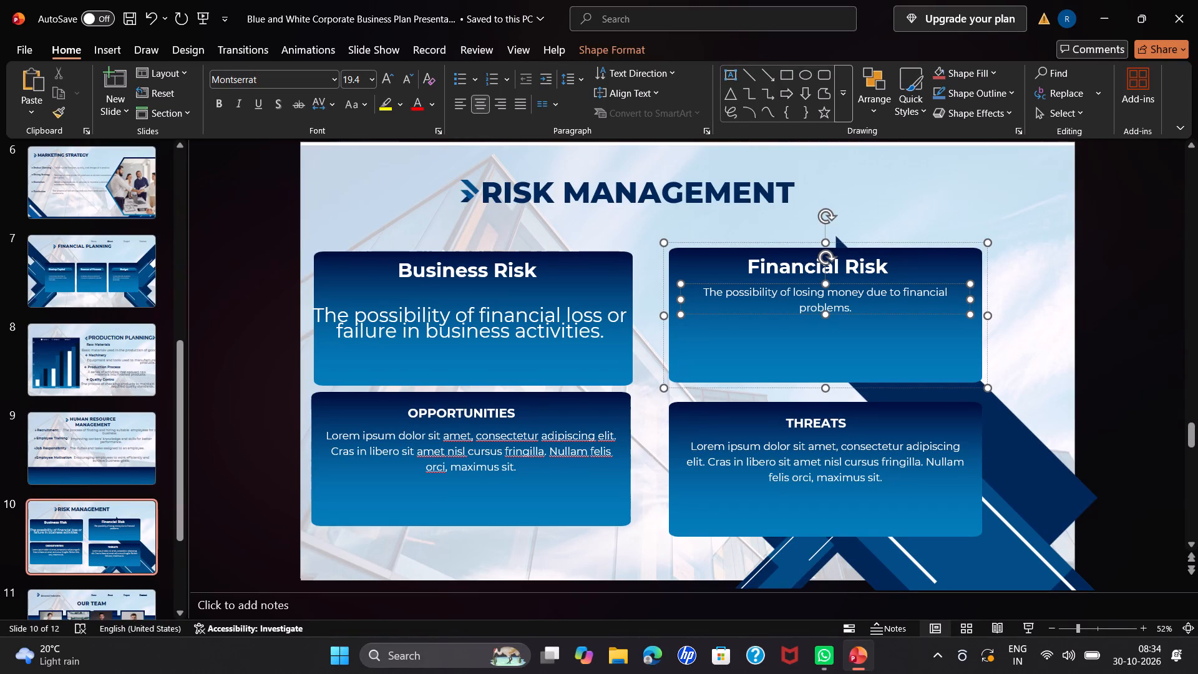
# Select the entire description text under the Financial Risk heading for formatting.
pyautogui.moveTo(847, 308); pyautogui.dragTo(786, 300)
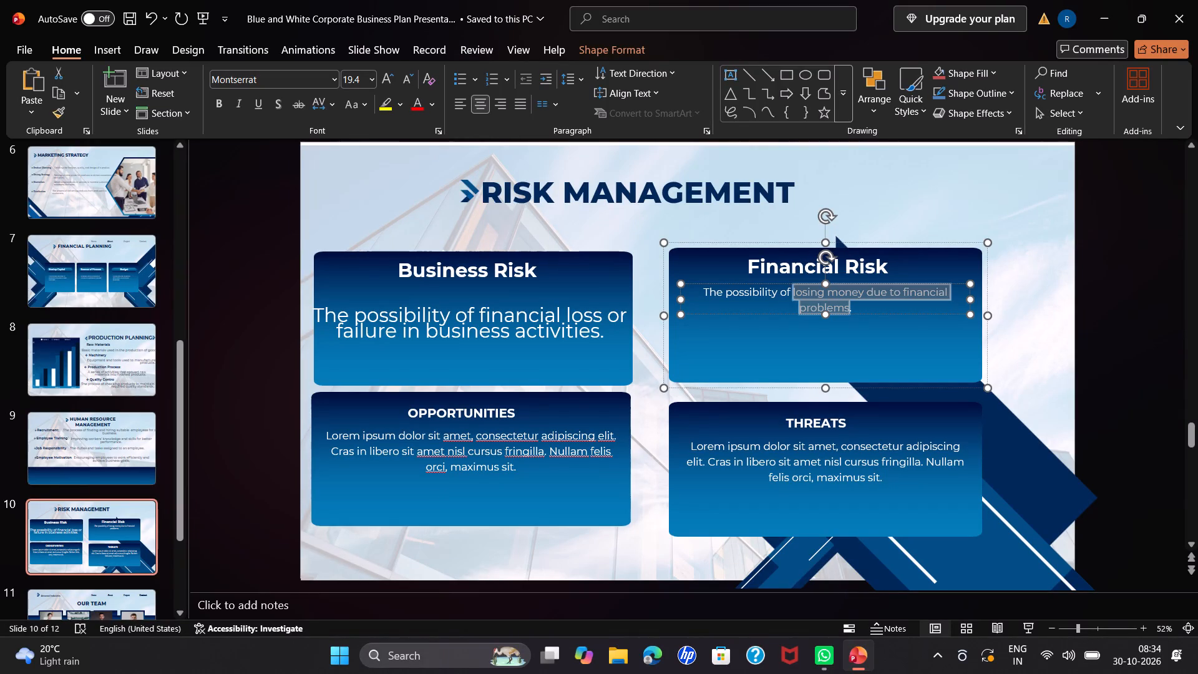
pyautogui.moveTo(786, 300); pyautogui.dragTo(711, 297)
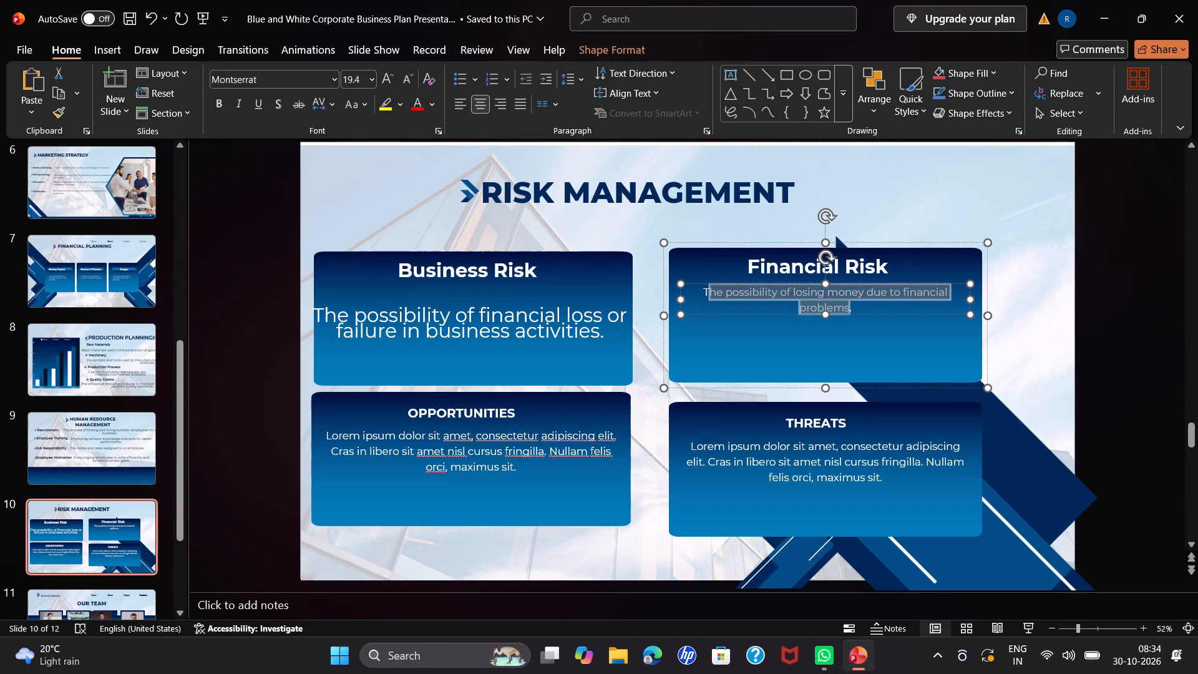
pyautogui.moveTo(711, 297); pyautogui.dragTo(702, 291)
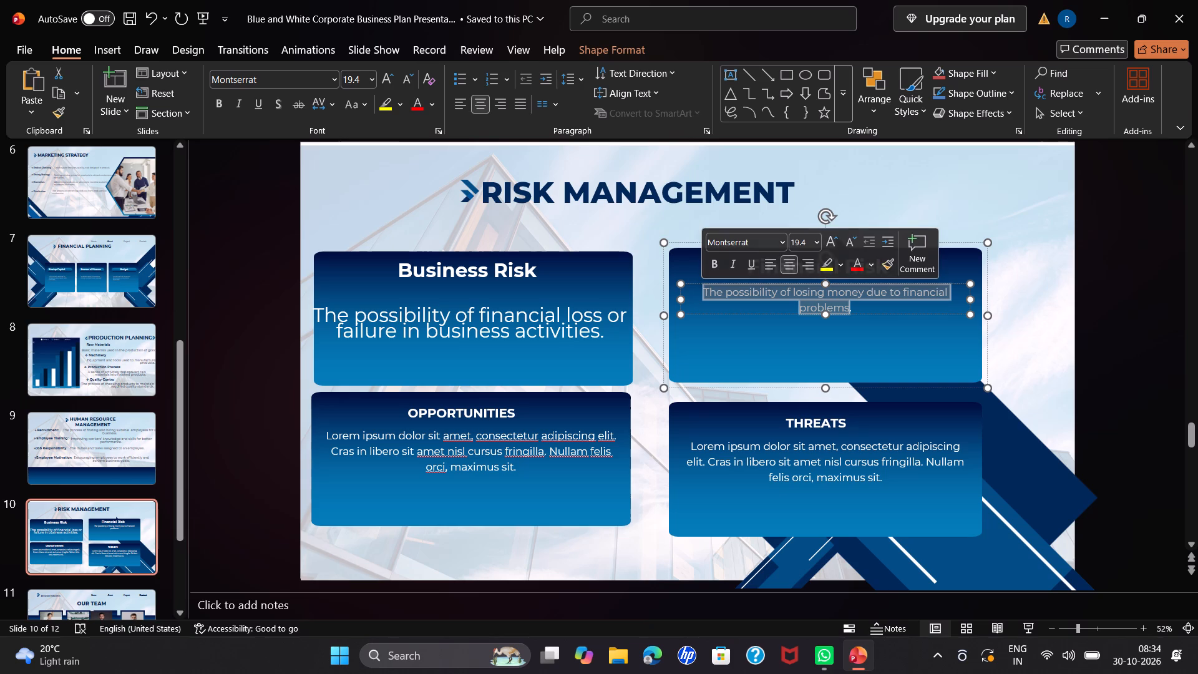
# Set the description text under the Financial Risk heading to font size 36.
pyautogui.click(369, 77)
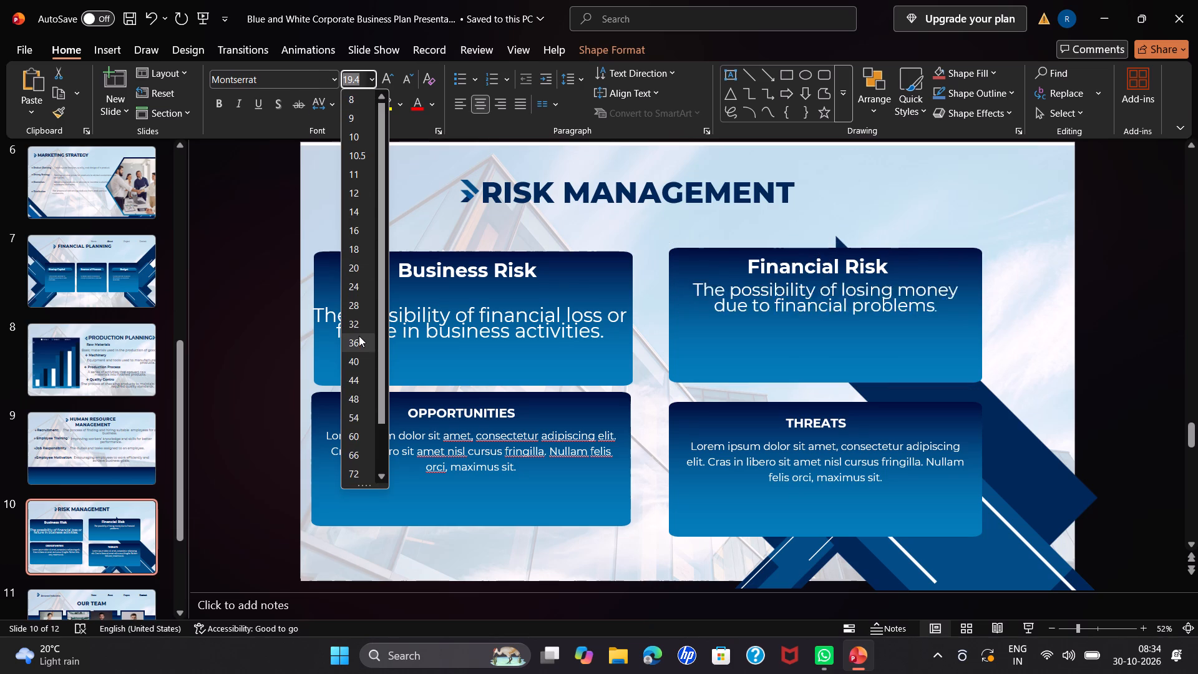
pyautogui.click(360, 338)
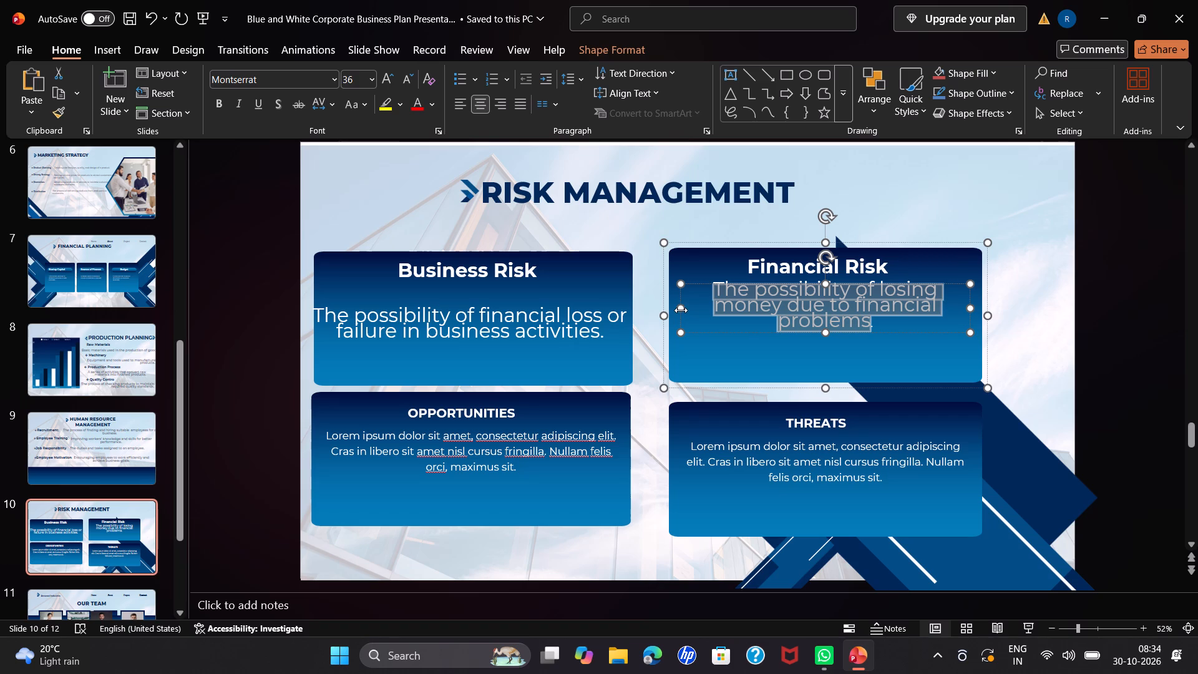
# Widen the Financial Risk description's text box to the card's left edge so the text wraps onto two lines.
pyautogui.moveTo(681, 309); pyautogui.dragTo(664, 308)
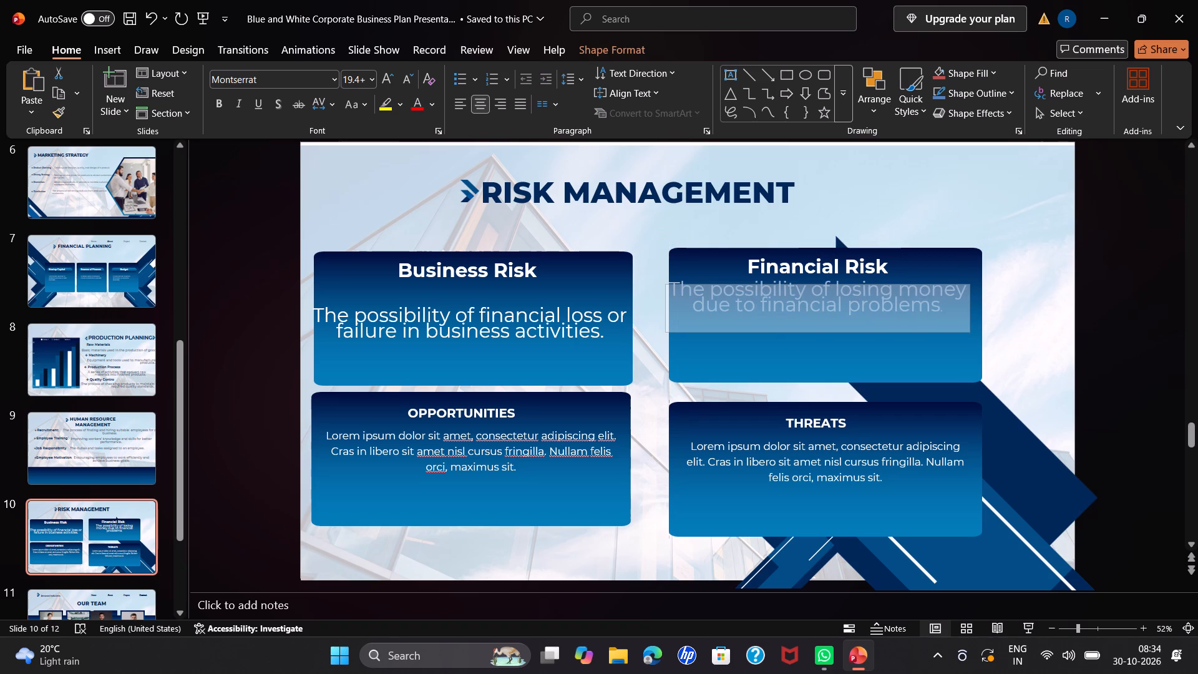
pyautogui.moveTo(664, 308); pyautogui.dragTo(666, 310)
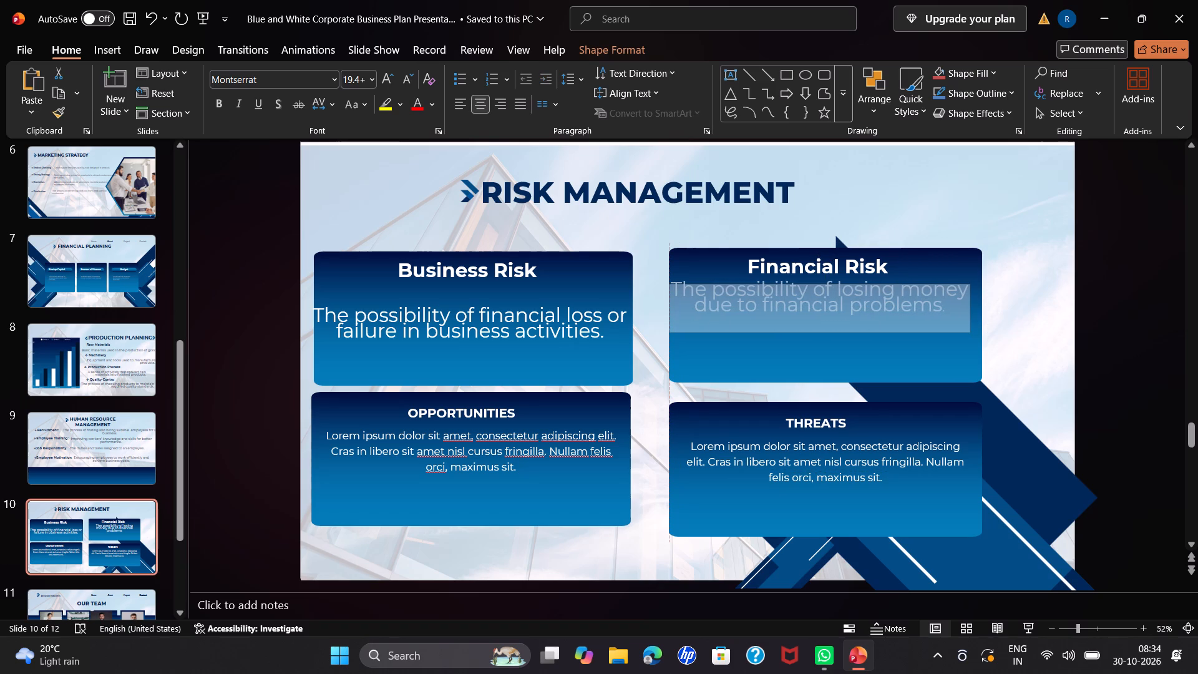
pyautogui.moveTo(666, 310); pyautogui.dragTo(668, 310)
pyautogui.moveTo(668, 310); pyautogui.dragTo(670, 309)
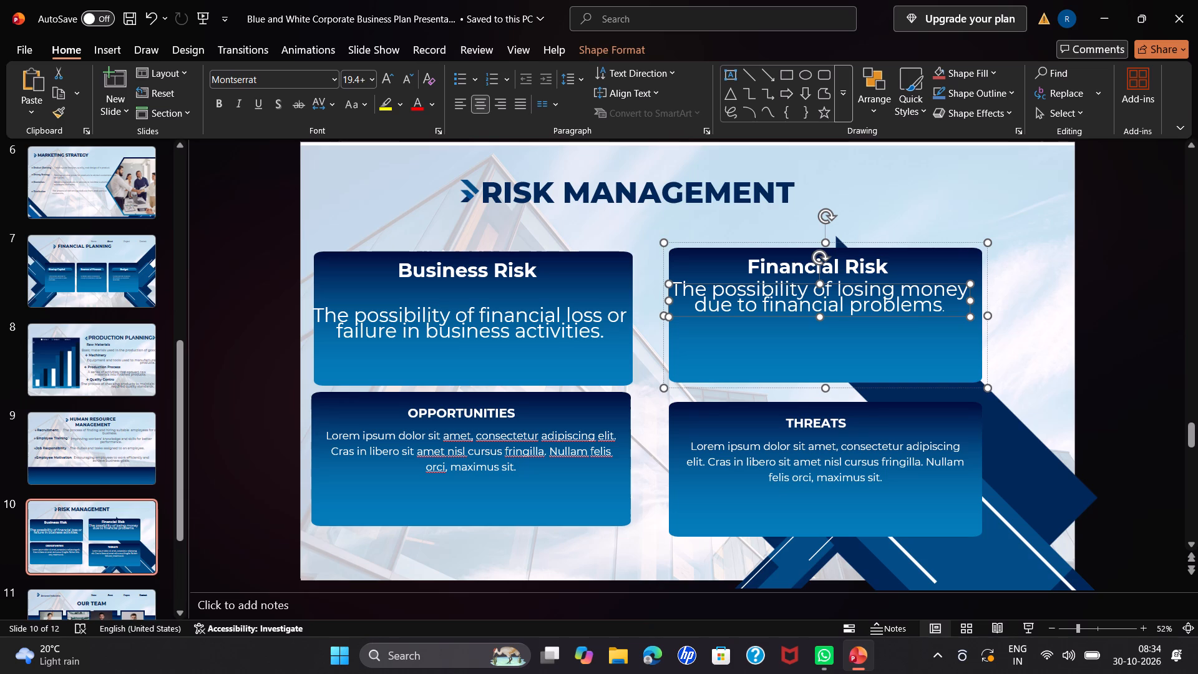
# Widen the Financial Risk card slightly by extending its right edge to give the enlarged description more room.
pyautogui.click(980, 364)
pyautogui.click(980, 364)
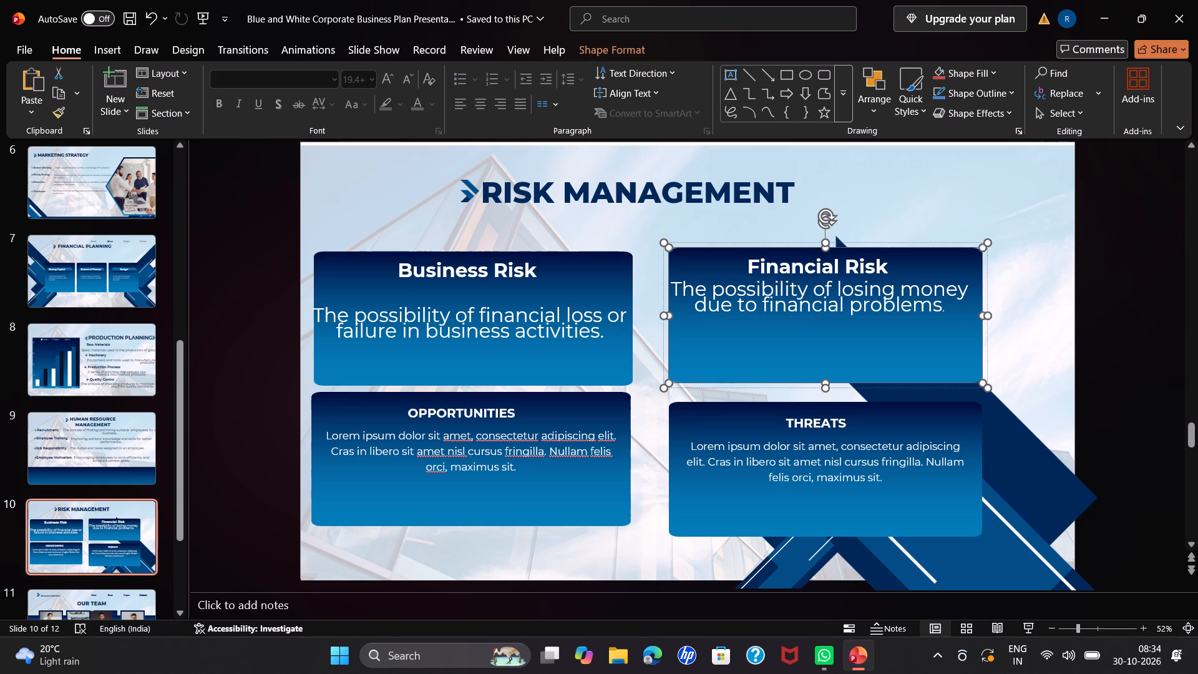
pyautogui.moveTo(990, 315); pyautogui.dragTo(1001, 317)
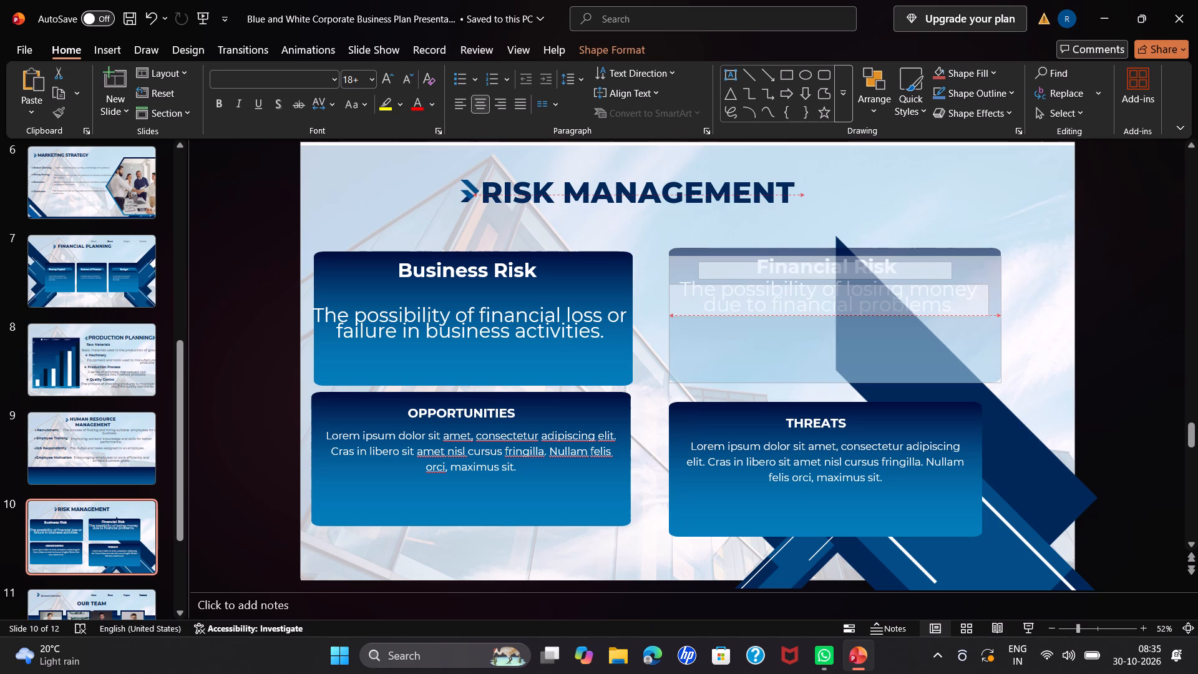
pyautogui.moveTo(1001, 317); pyautogui.dragTo(1003, 318)
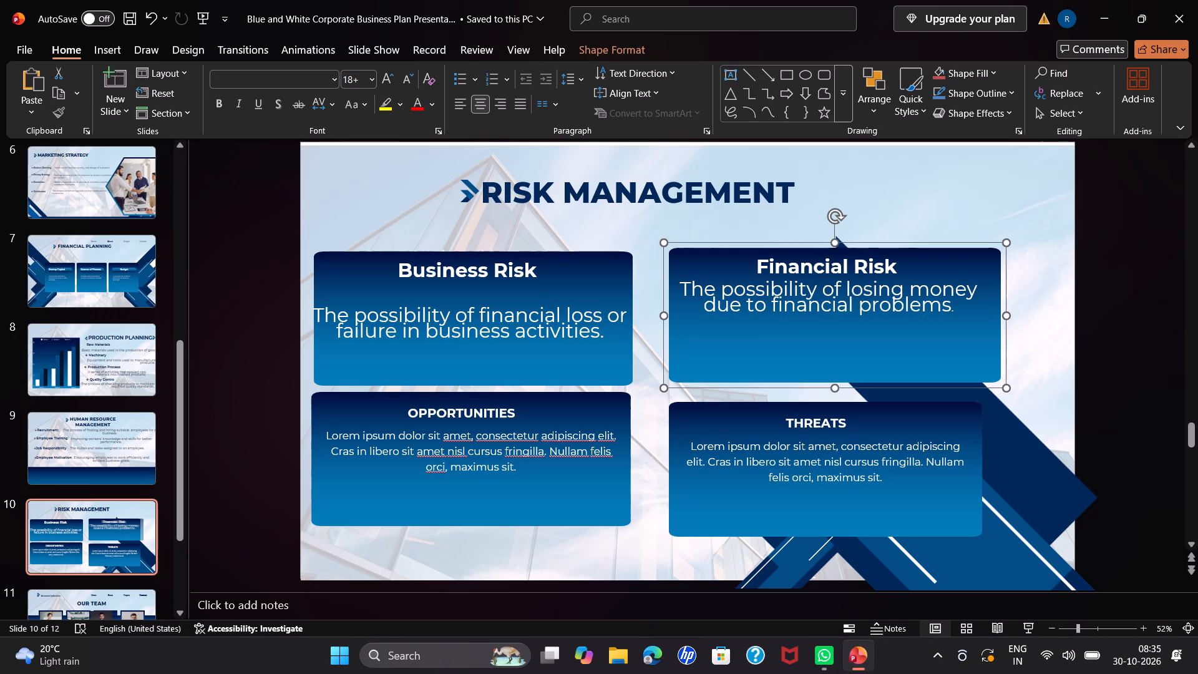
# Move the Financial Risk description down within its card so it lines up with the Business Risk description.
pyautogui.click(937, 340)
pyautogui.click(918, 308)
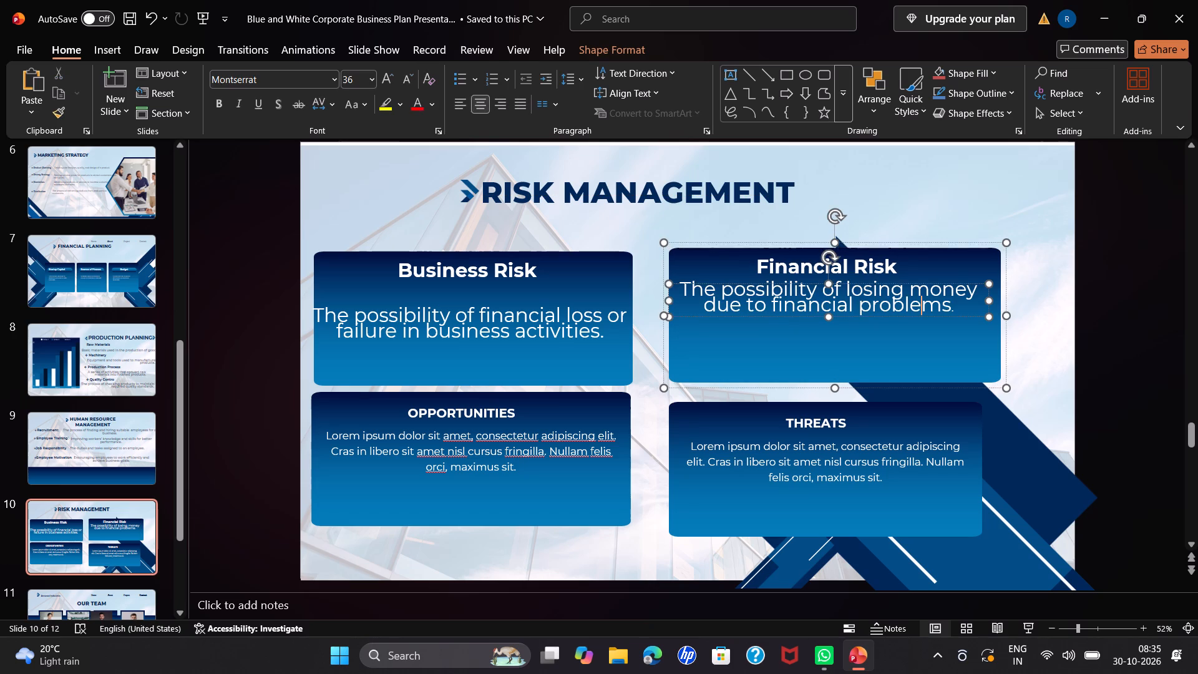
pyautogui.click(862, 320)
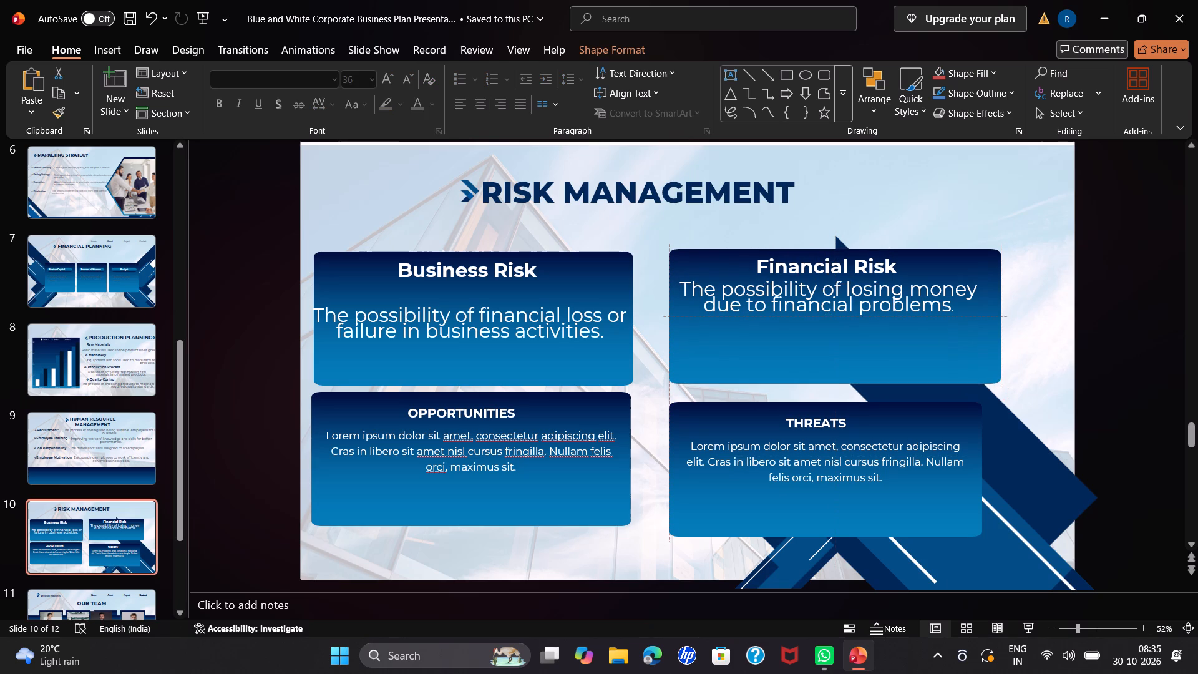
pyautogui.click(845, 302)
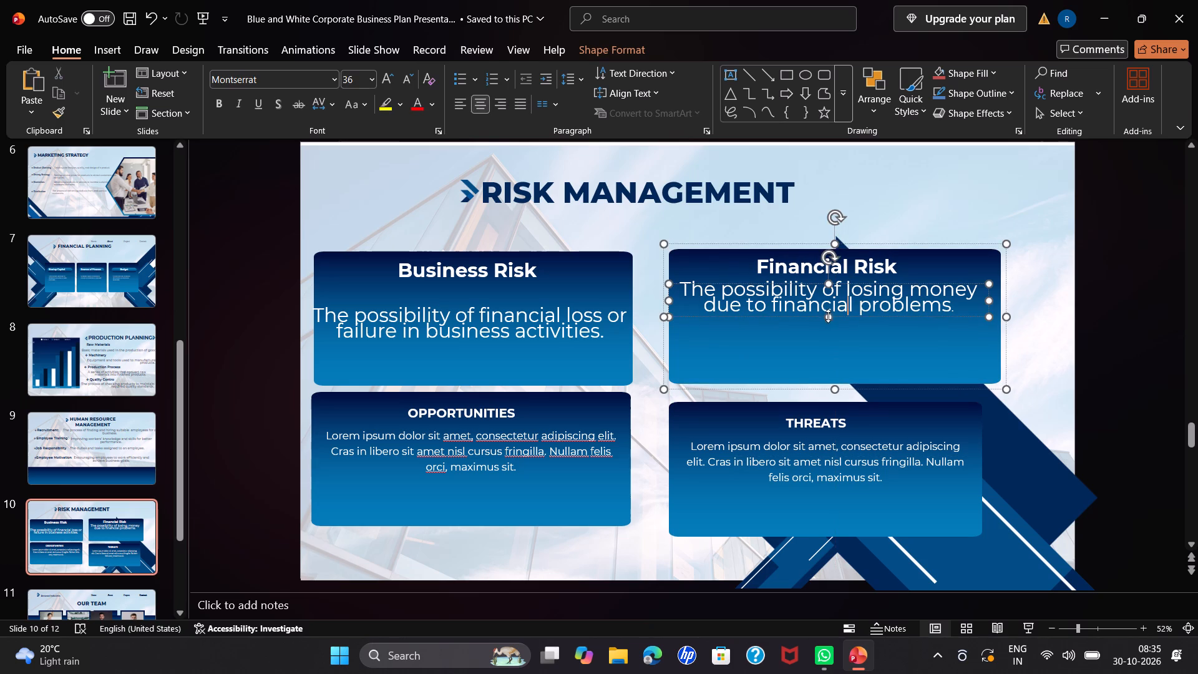
pyautogui.moveTo(822, 318); pyautogui.dragTo(820, 333)
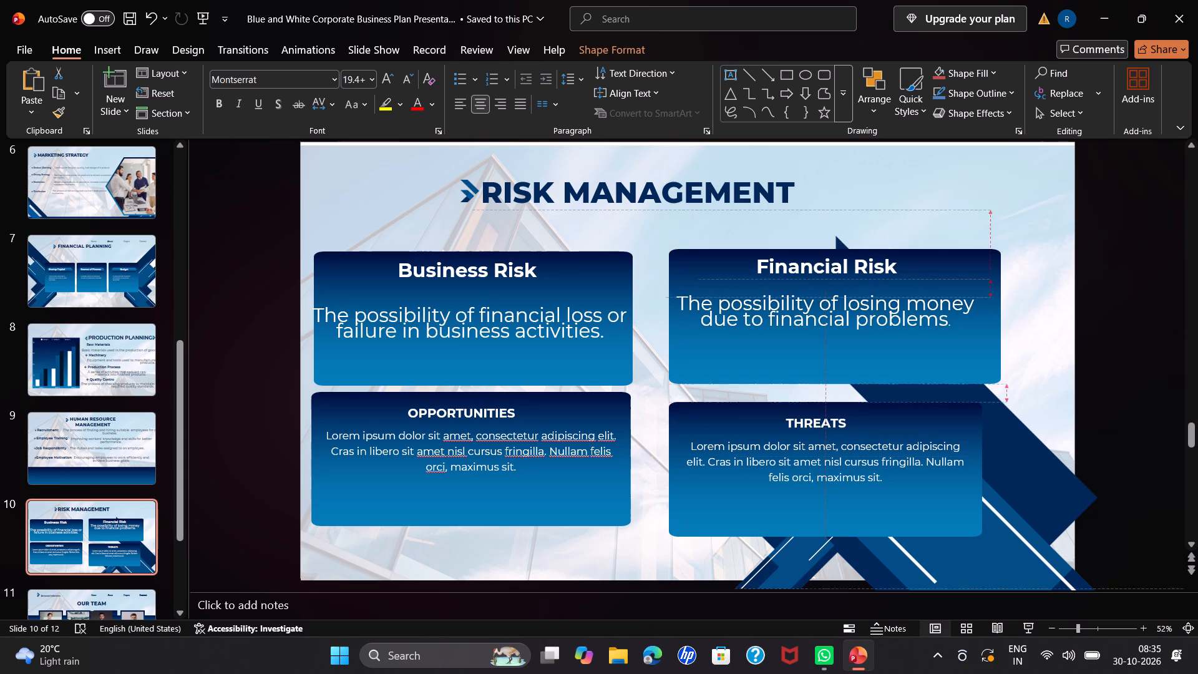
pyautogui.moveTo(820, 333); pyautogui.dragTo(824, 351)
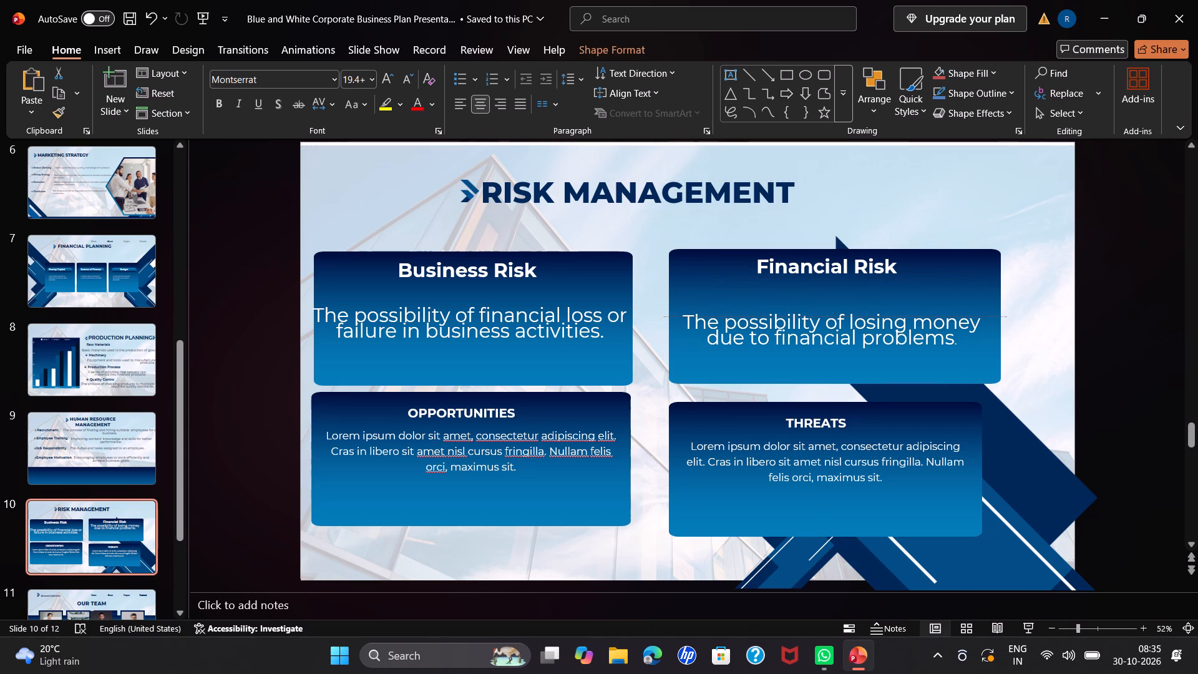
pyautogui.moveTo(824, 351); pyautogui.dragTo(822, 344)
pyautogui.click(953, 193)
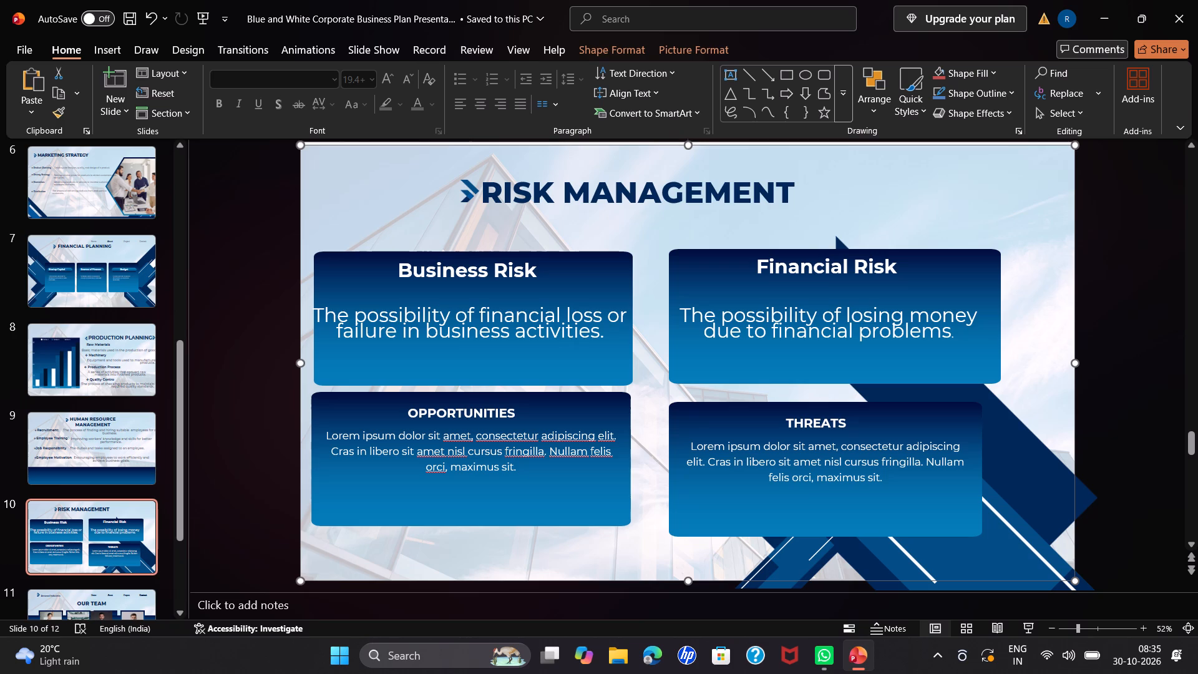
# Clear the OPPORTUNITIES heading text from the card below Business Risk.
pyautogui.moveTo(513, 413); pyautogui.dragTo(413, 401)
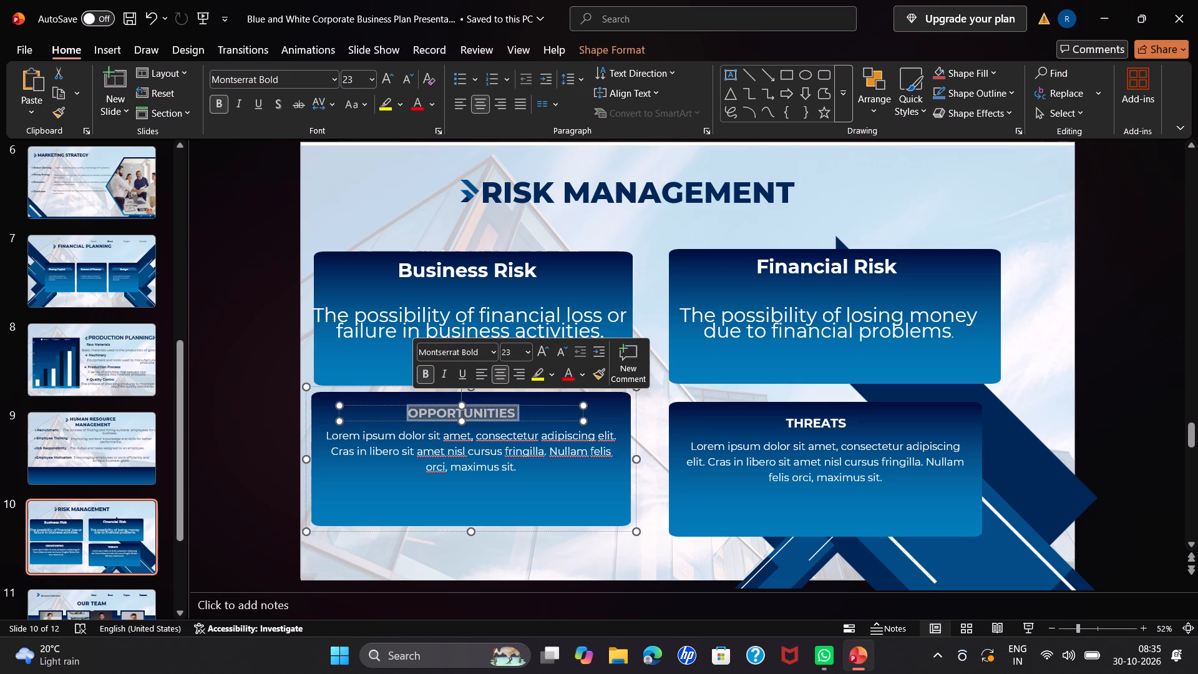
pyautogui.press('BackSpace')
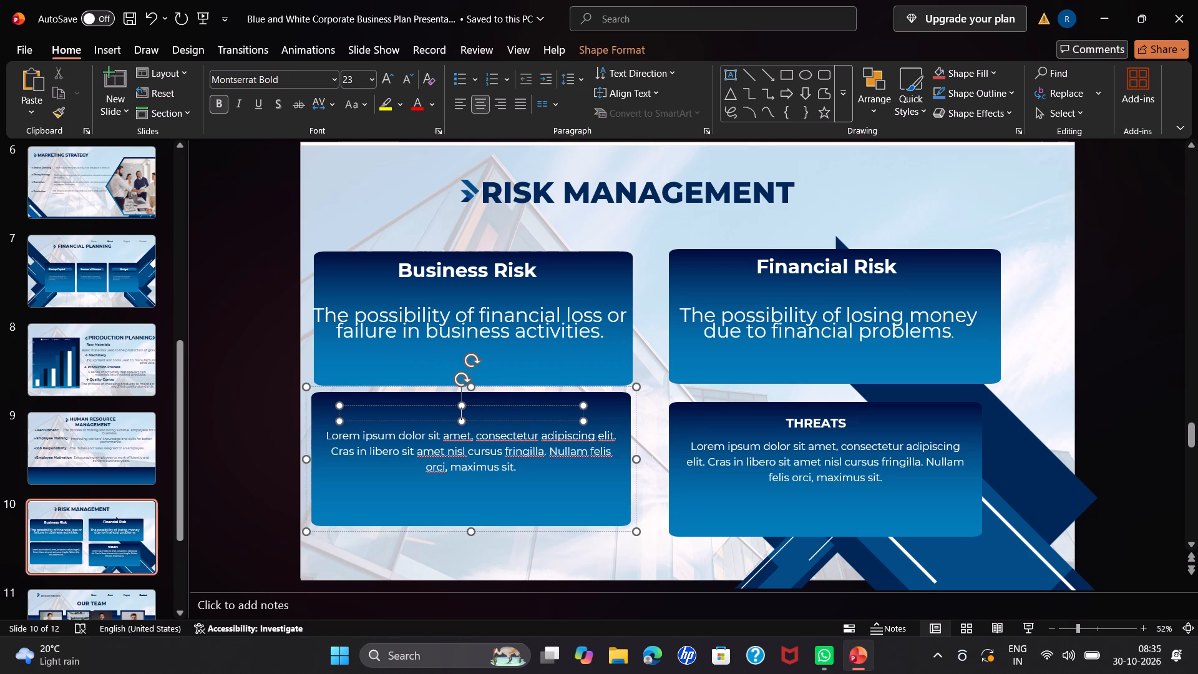
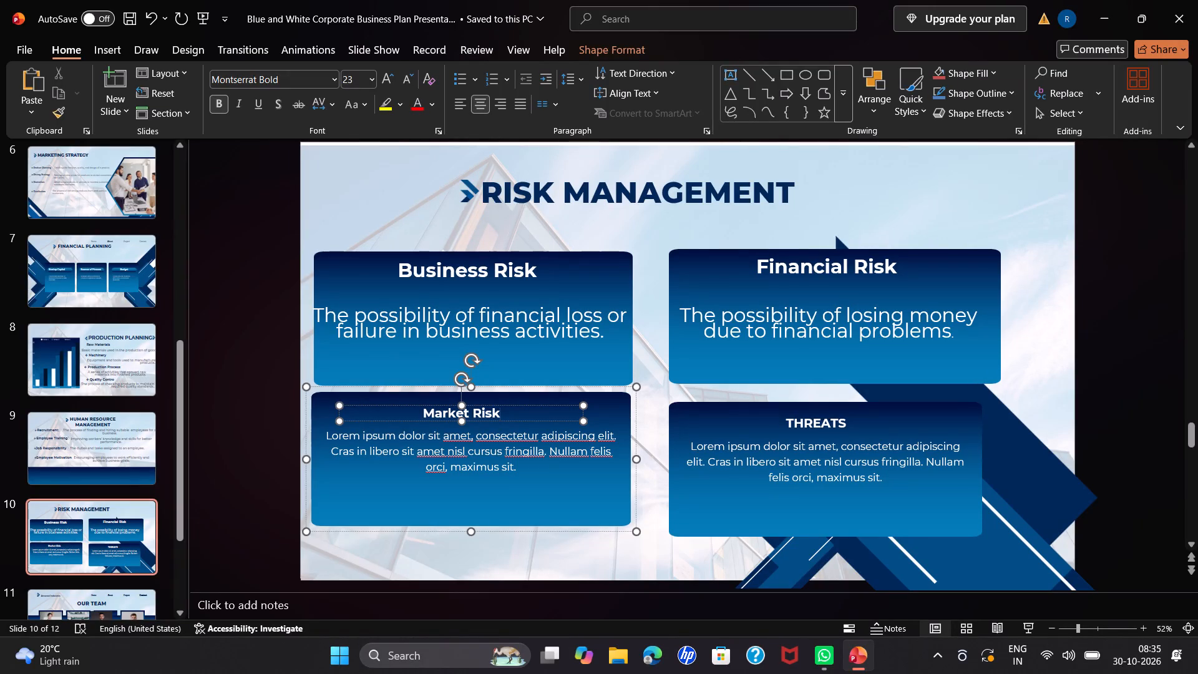
# Set the Market Risk heading to font size 36.
pyautogui.moveTo(499, 413); pyautogui.dragTo(432, 407)
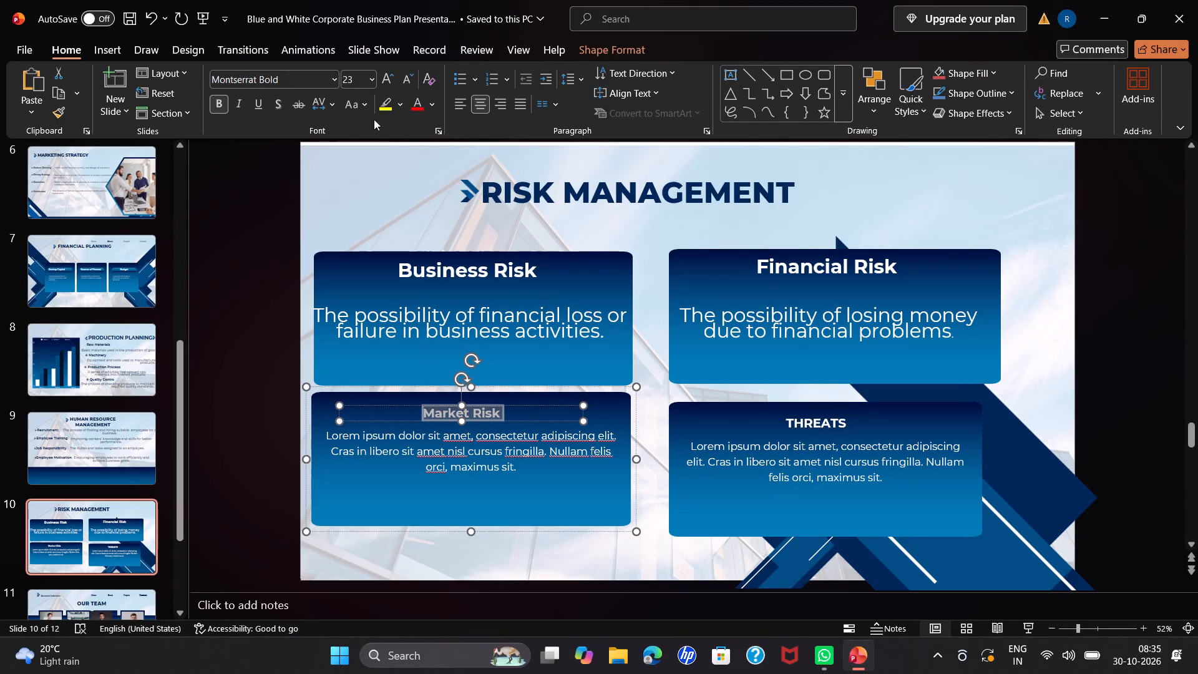
pyautogui.click(368, 76)
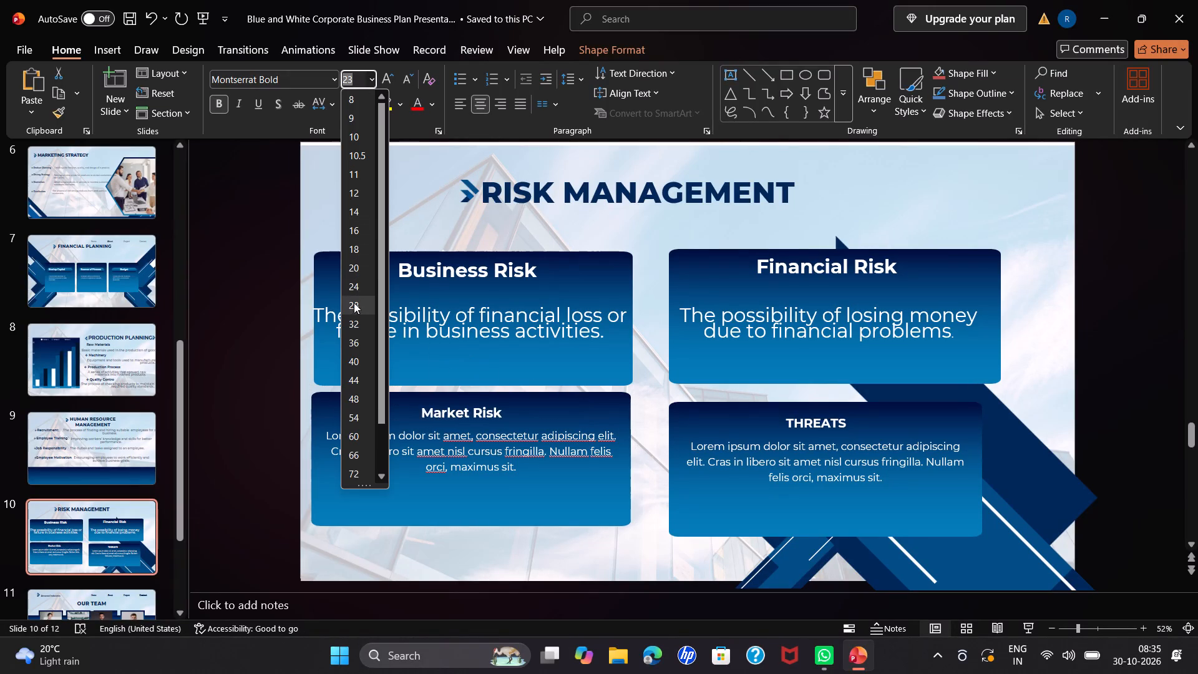
pyautogui.click(350, 338)
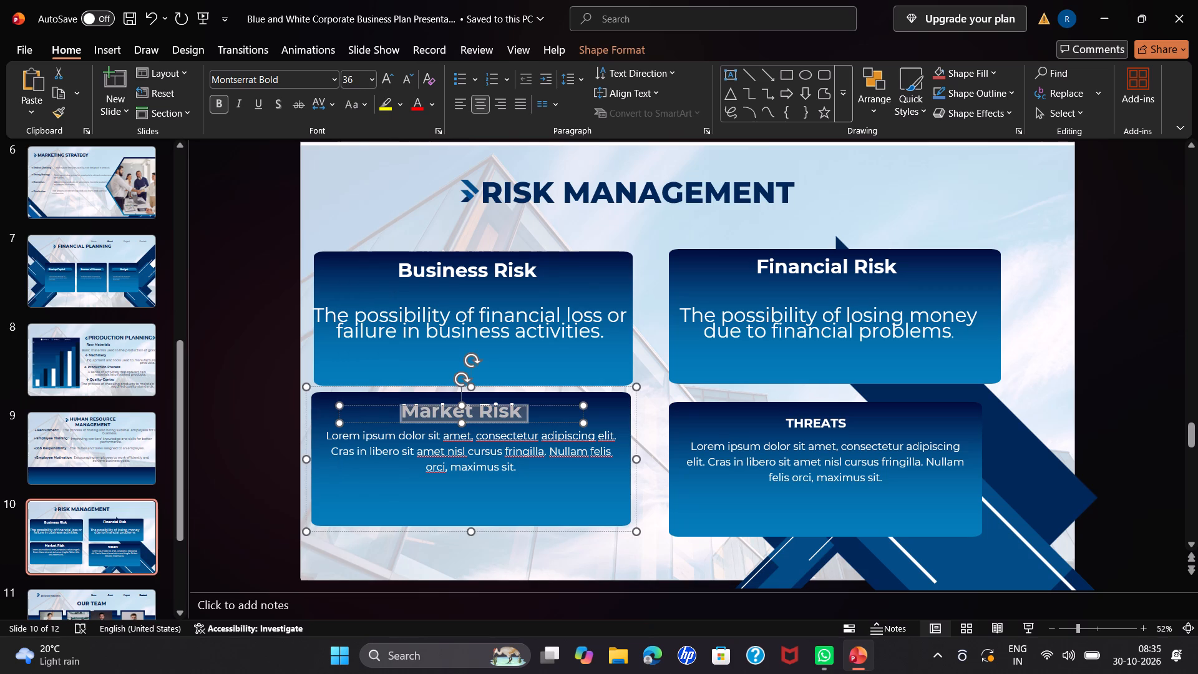
pyautogui.click(649, 422)
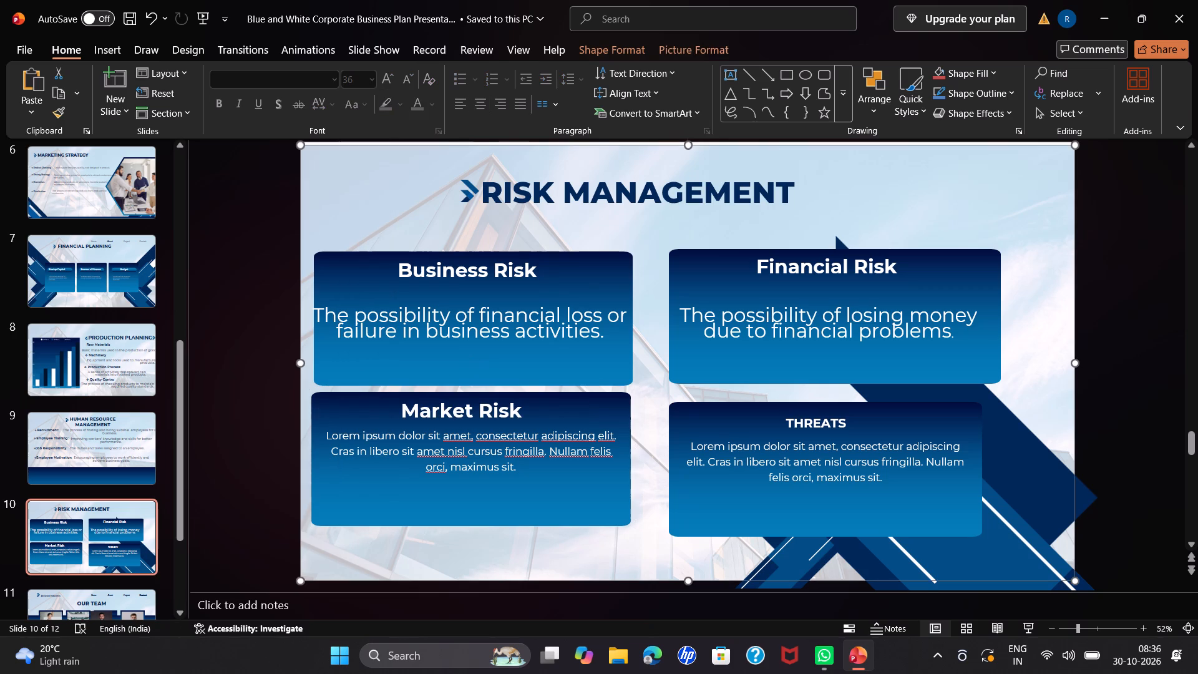
# Delete the Lorem ipsum placeholder description under the Market Risk heading.
pyautogui.moveTo(615, 436); pyautogui.dragTo(615, 436)
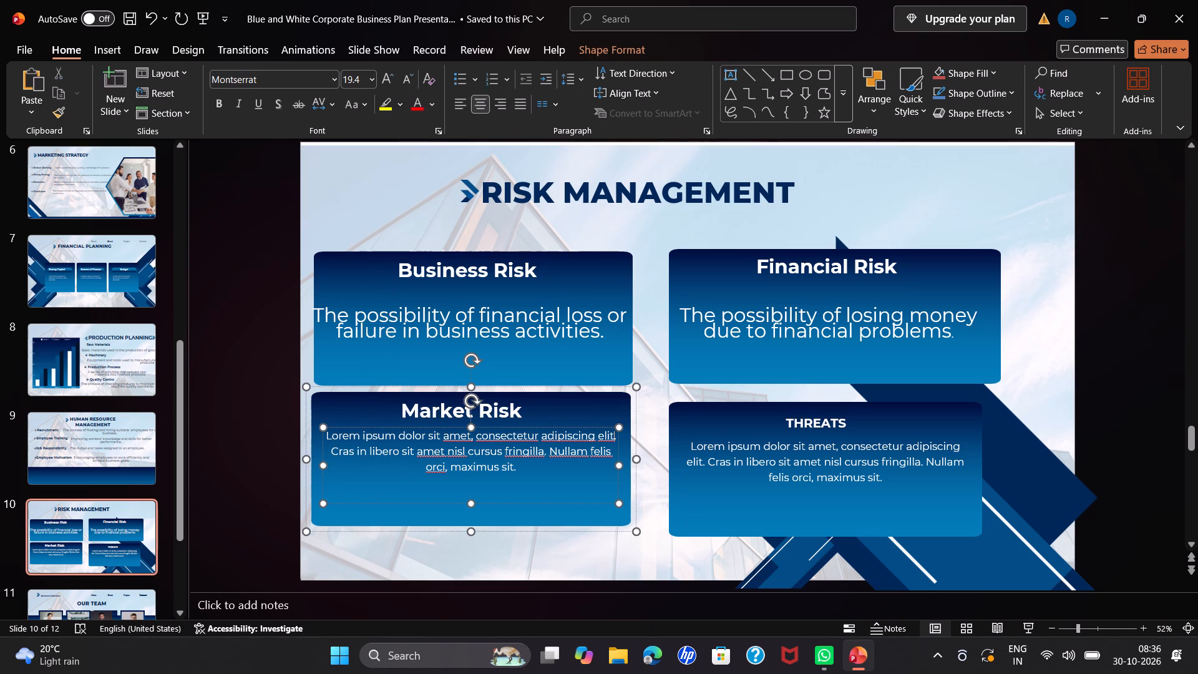
pyautogui.moveTo(615, 436); pyautogui.dragTo(349, 441)
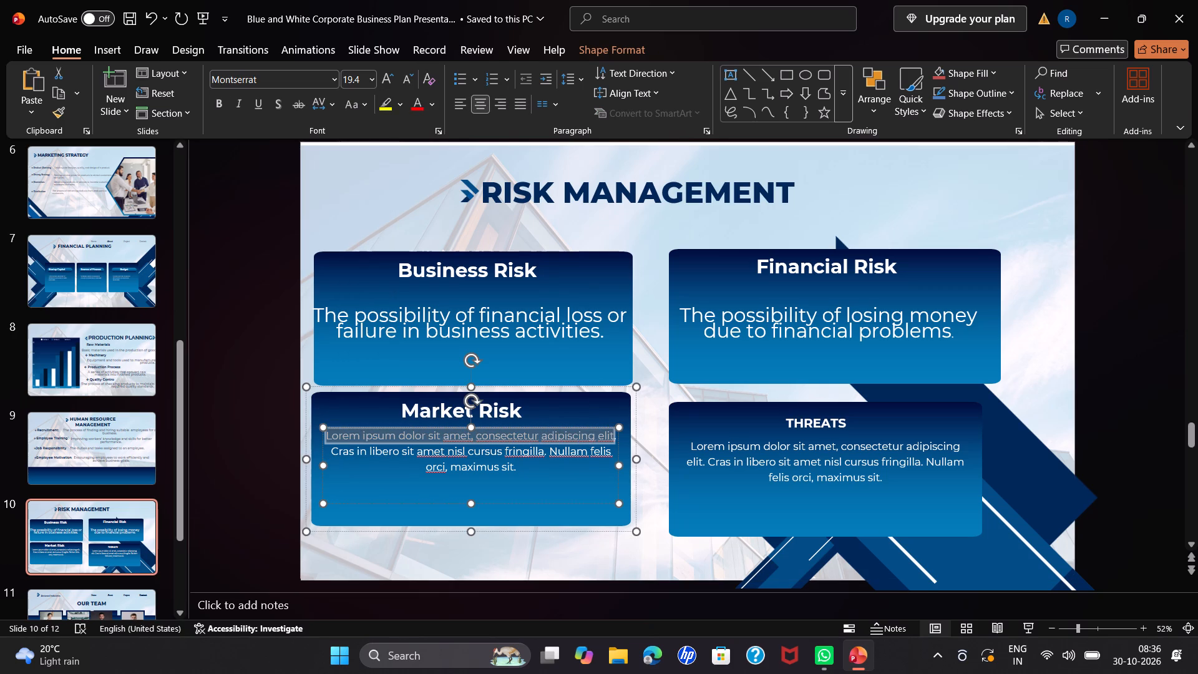
pyautogui.moveTo(349, 441); pyautogui.dragTo(341, 454)
pyautogui.click(338, 486)
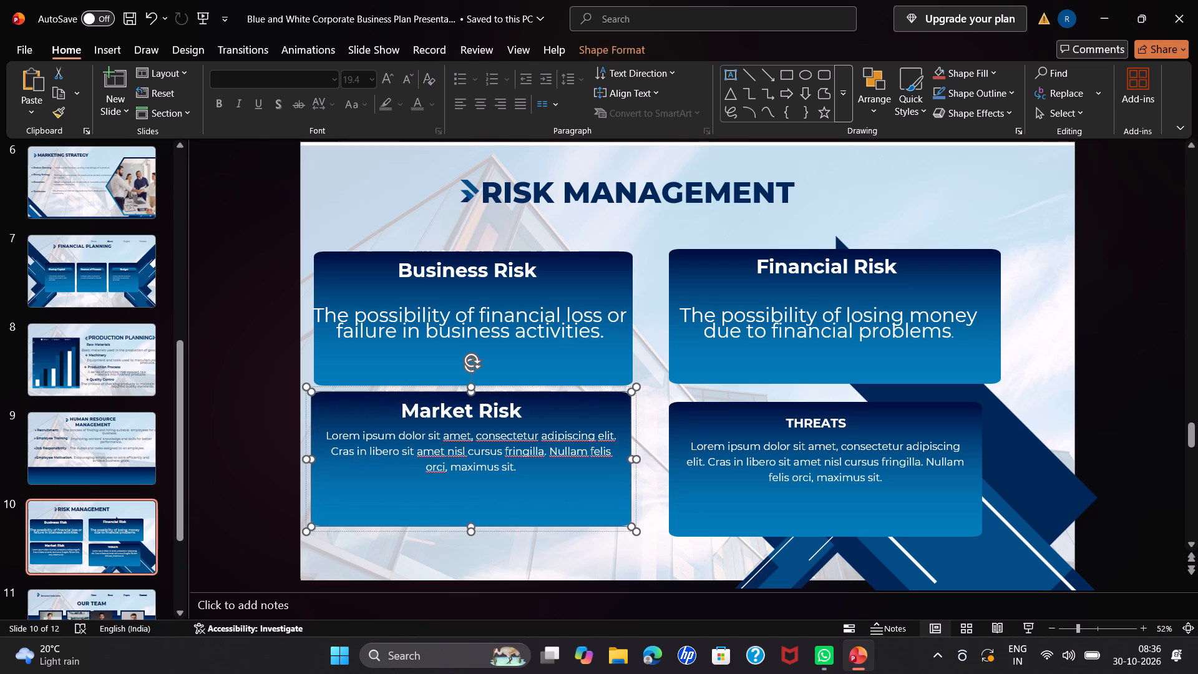
pyautogui.click(325, 434)
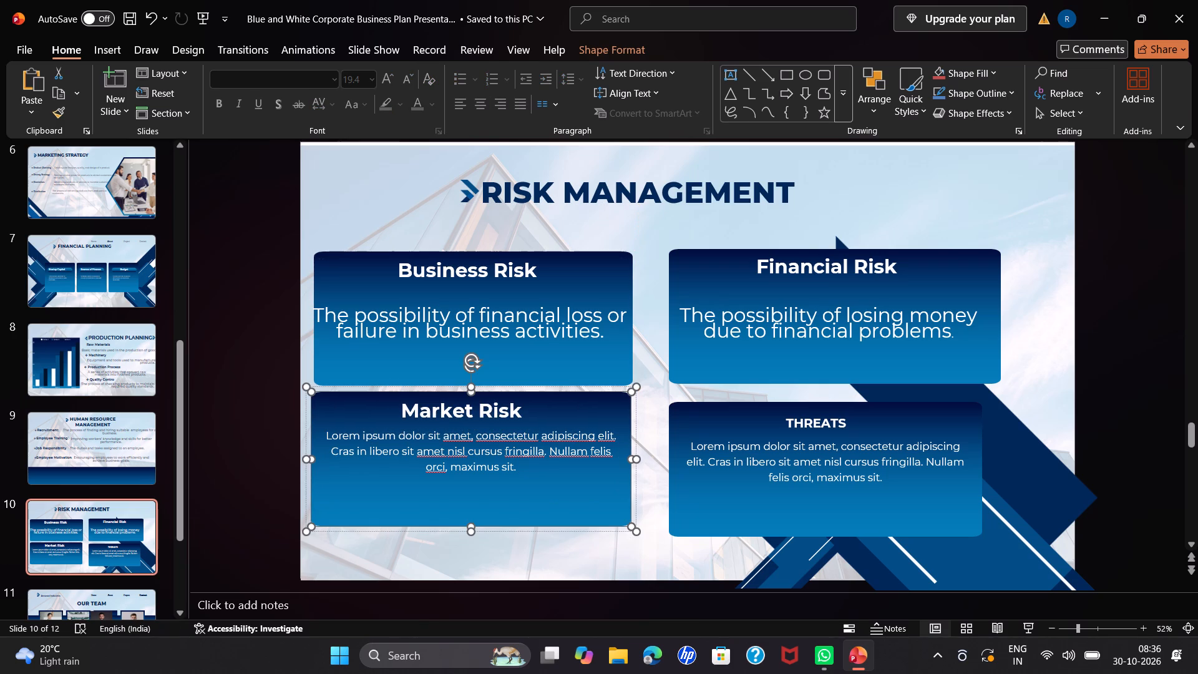
pyautogui.click(325, 435)
pyautogui.moveTo(329, 434); pyautogui.dragTo(329, 434)
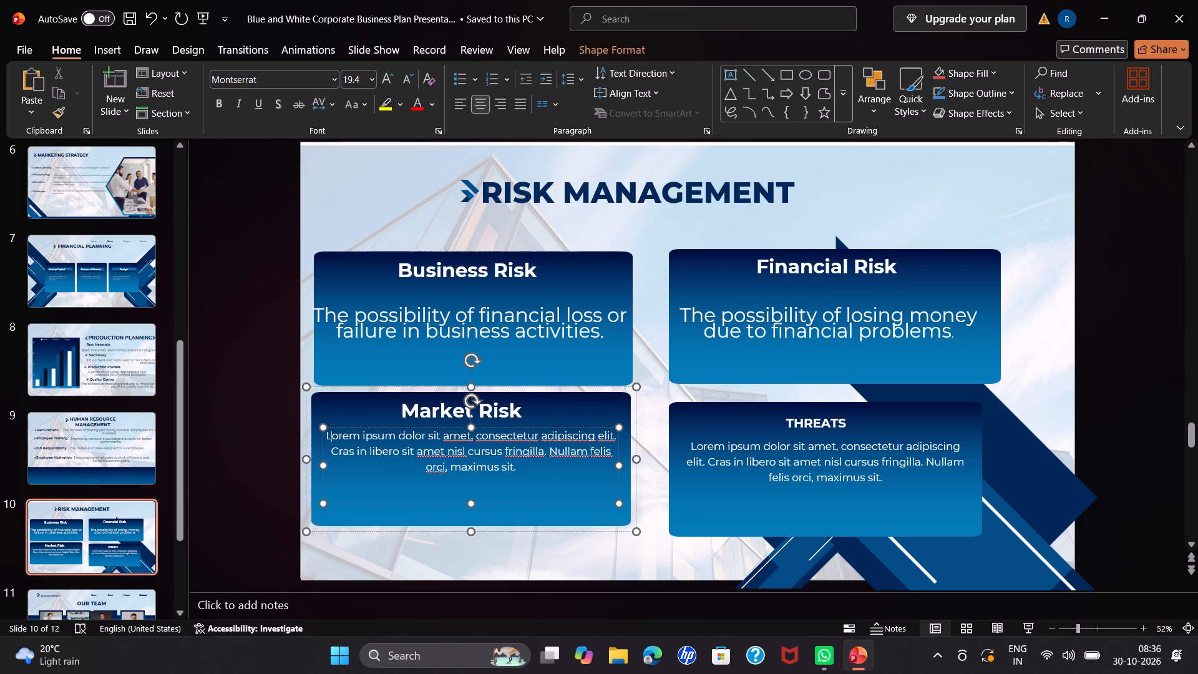
pyautogui.moveTo(329, 434); pyautogui.dragTo(527, 467)
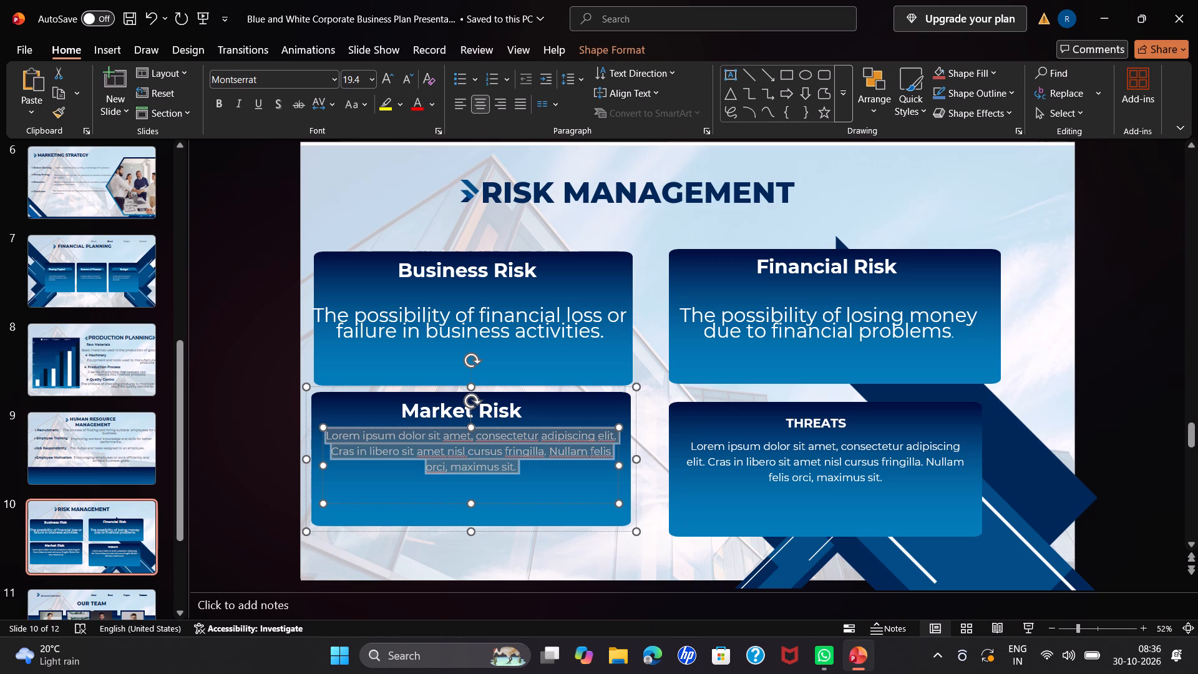
pyautogui.moveTo(527, 467); pyautogui.dragTo(538, 472)
pyautogui.press('BackSpace')
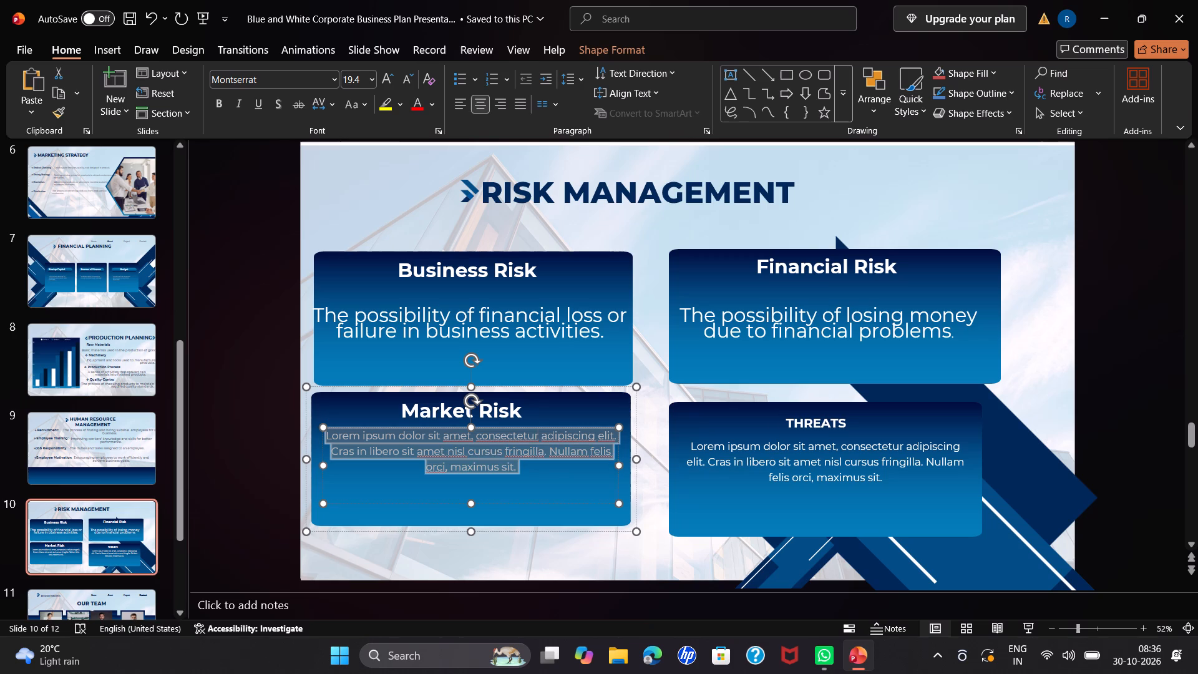
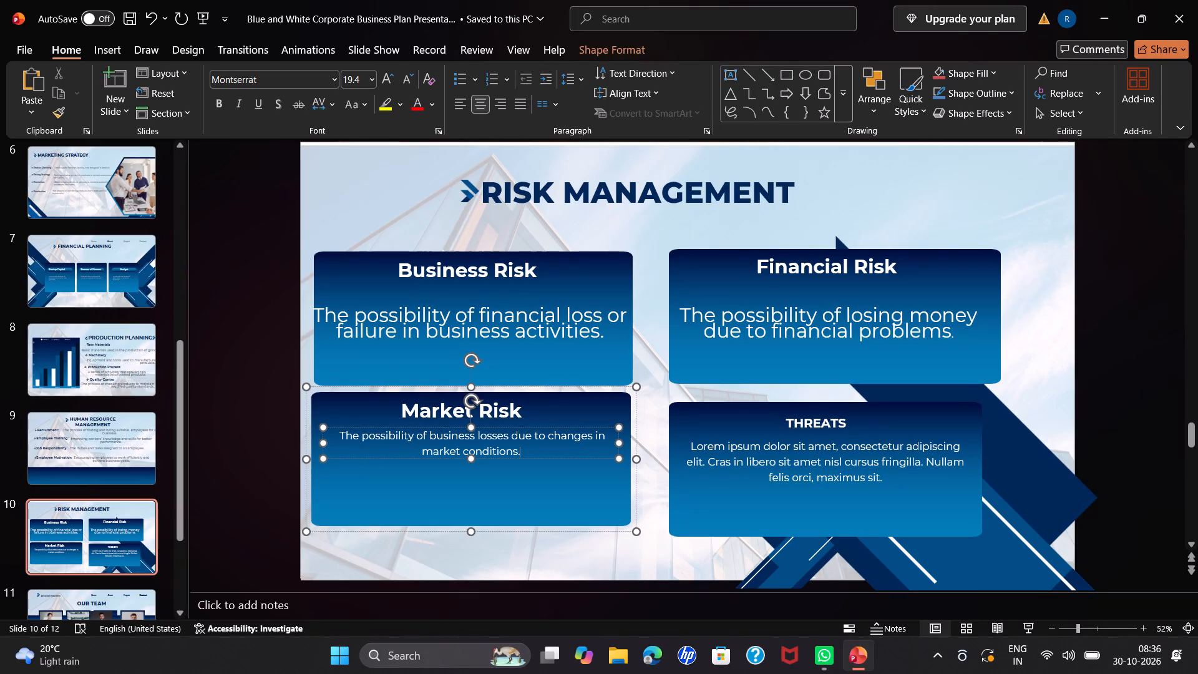
# Select the full description text under the Market Risk heading and open its font size options.
pyautogui.moveTo(519, 451); pyautogui.dragTo(325, 442)
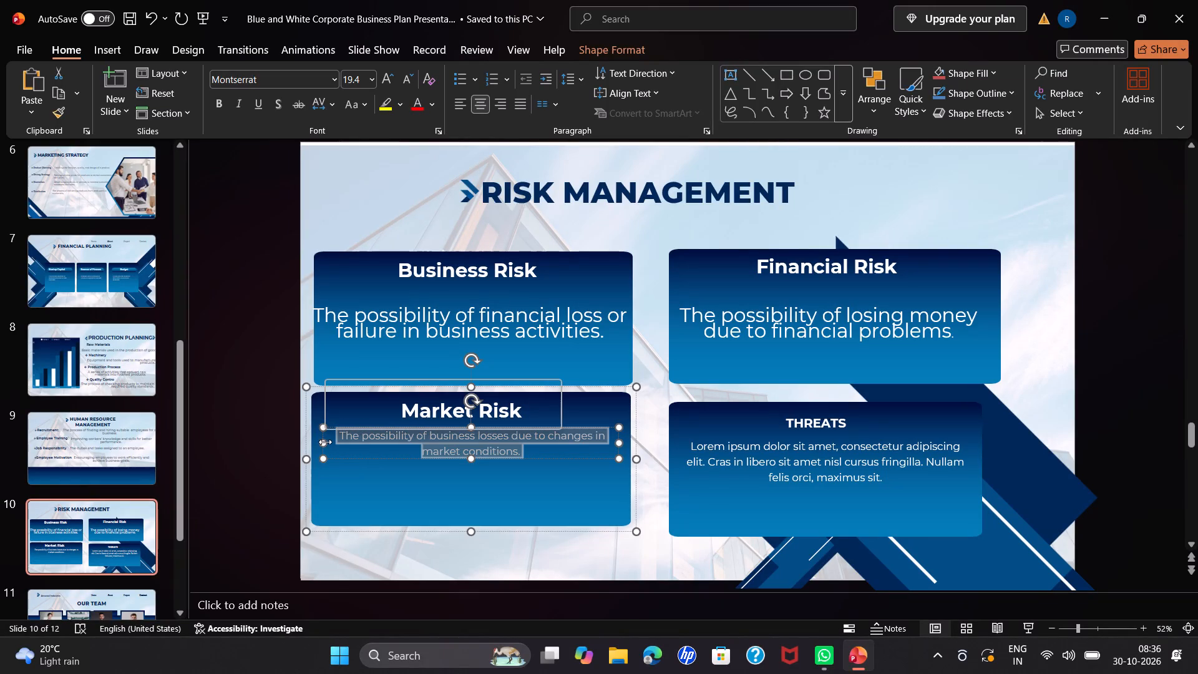
pyautogui.click(370, 81)
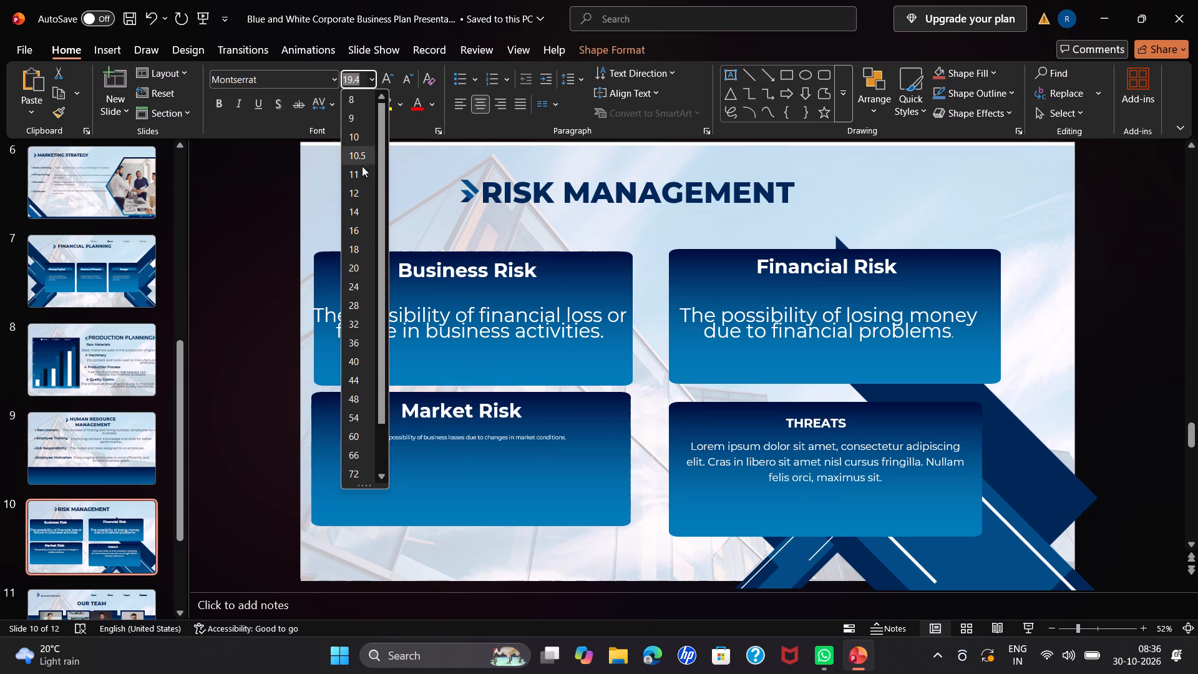
# Set the description text under the Market Risk heading to font size 36.
pyautogui.click(359, 343)
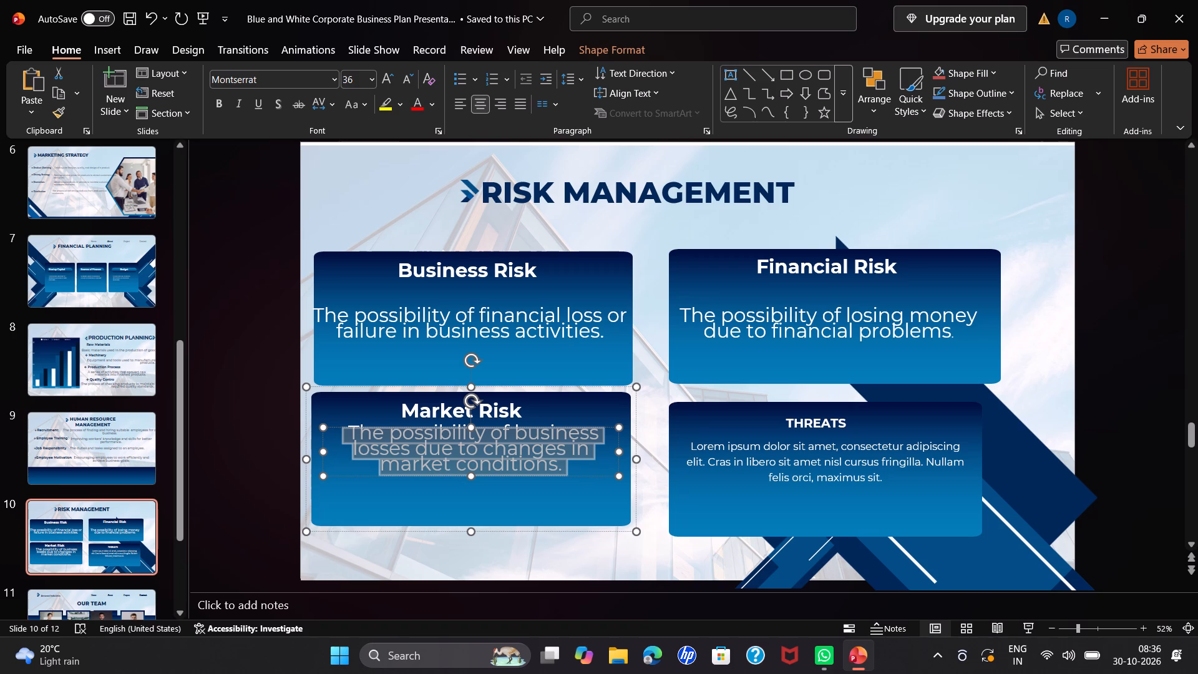
# Move the Market Risk description slightly lower in its card to leave a gap beneath the heading.
pyautogui.moveTo(482, 474); pyautogui.dragTo(484, 480)
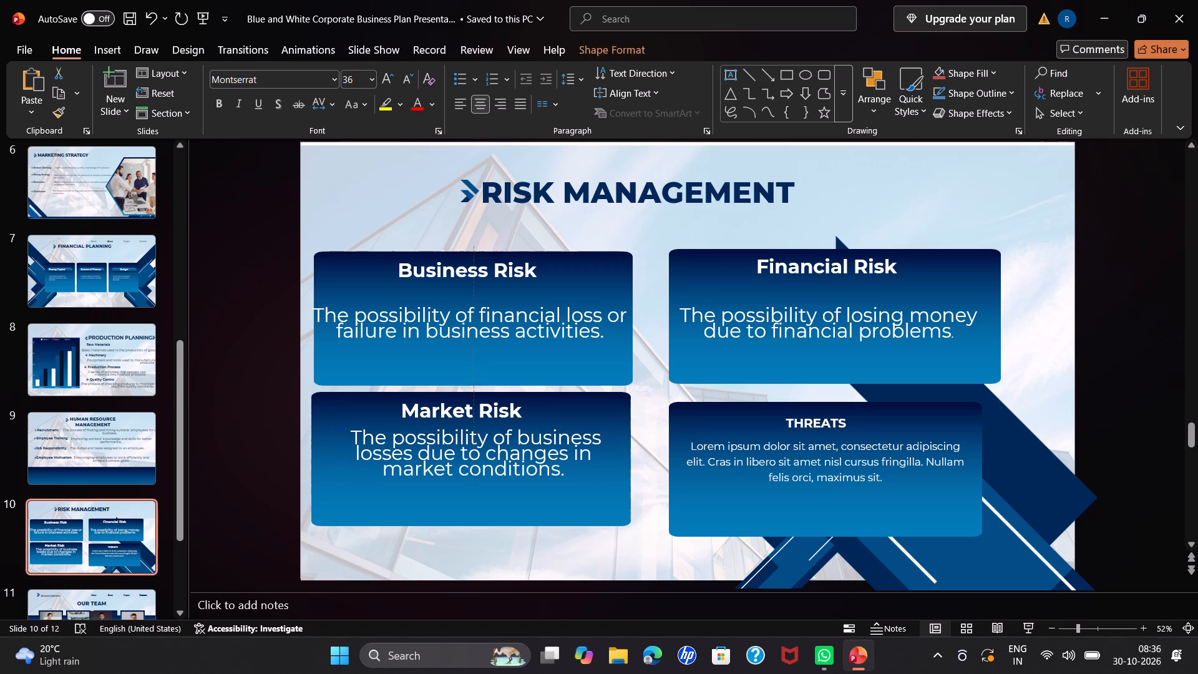
pyautogui.moveTo(484, 480); pyautogui.dragTo(477, 491)
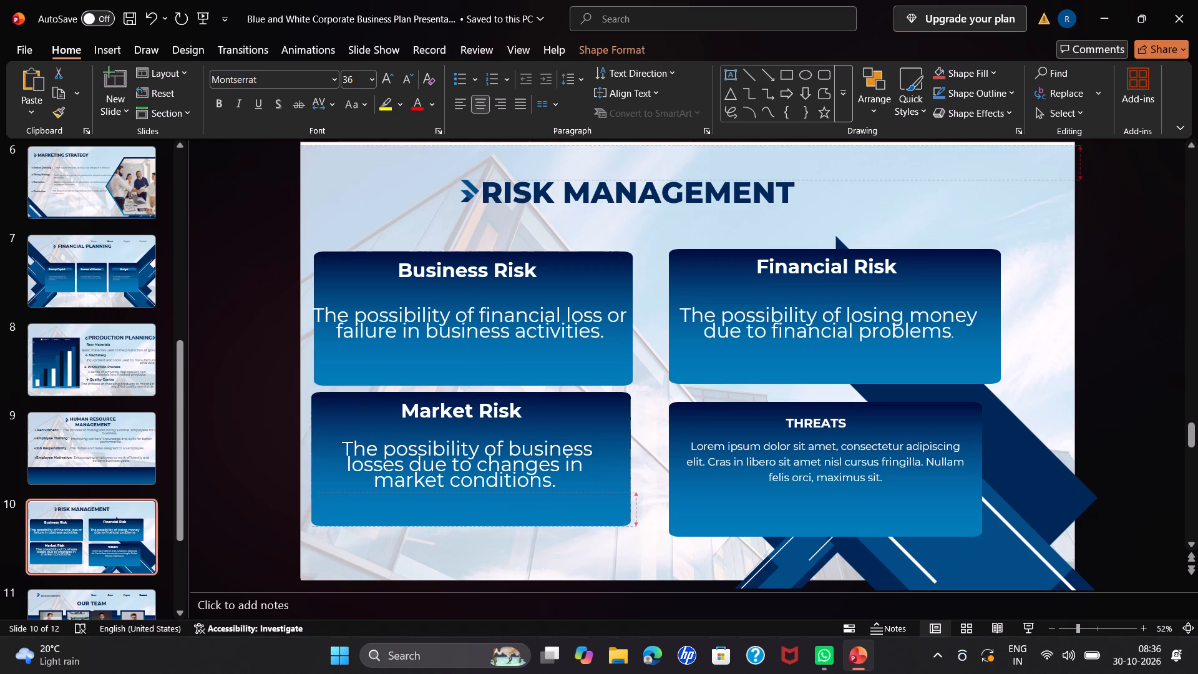
pyautogui.moveTo(477, 491); pyautogui.dragTo(478, 487)
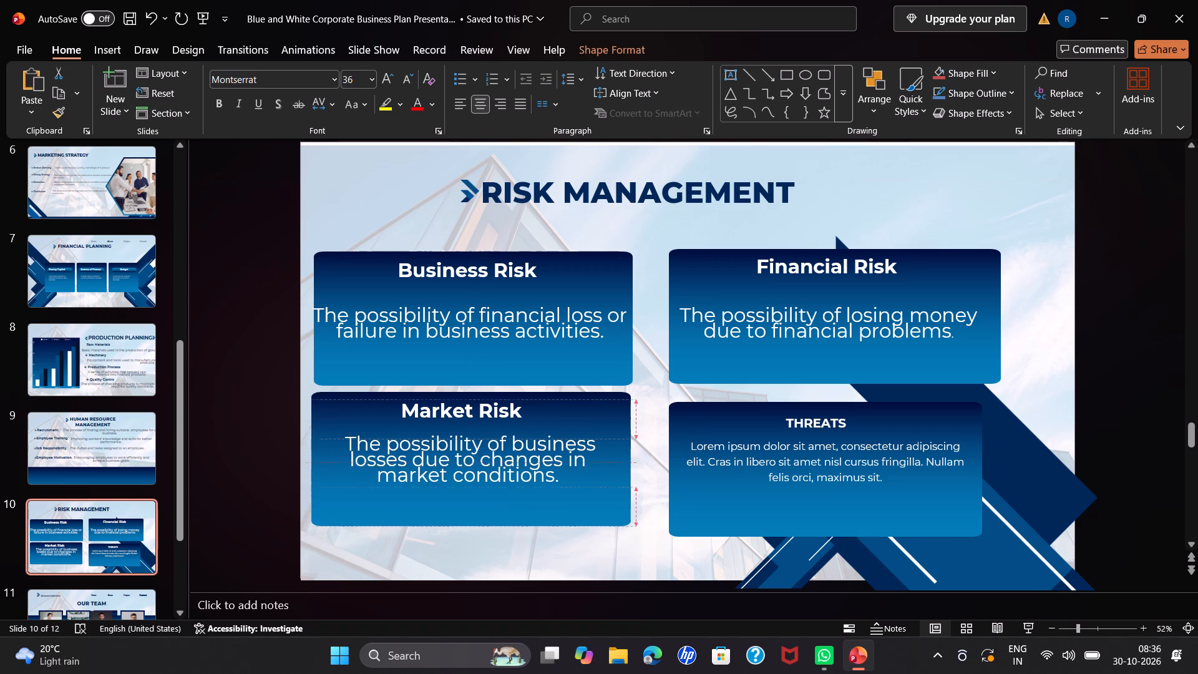
pyautogui.moveTo(478, 487); pyautogui.dragTo(478, 487)
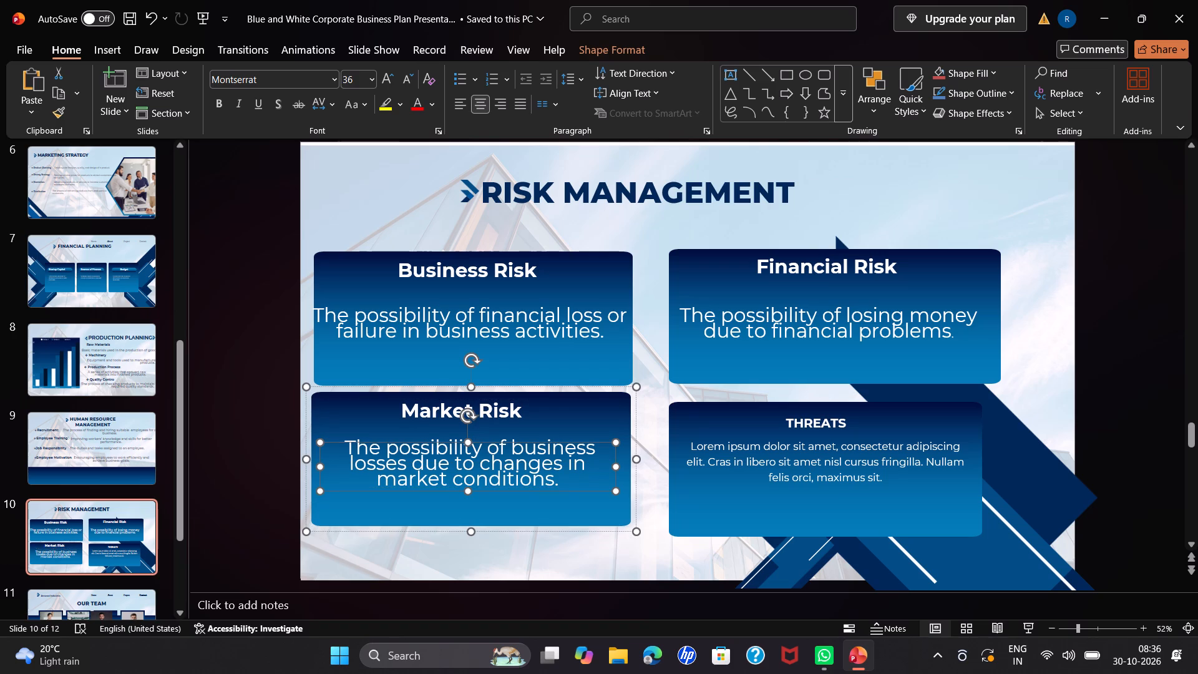
pyautogui.click(665, 415)
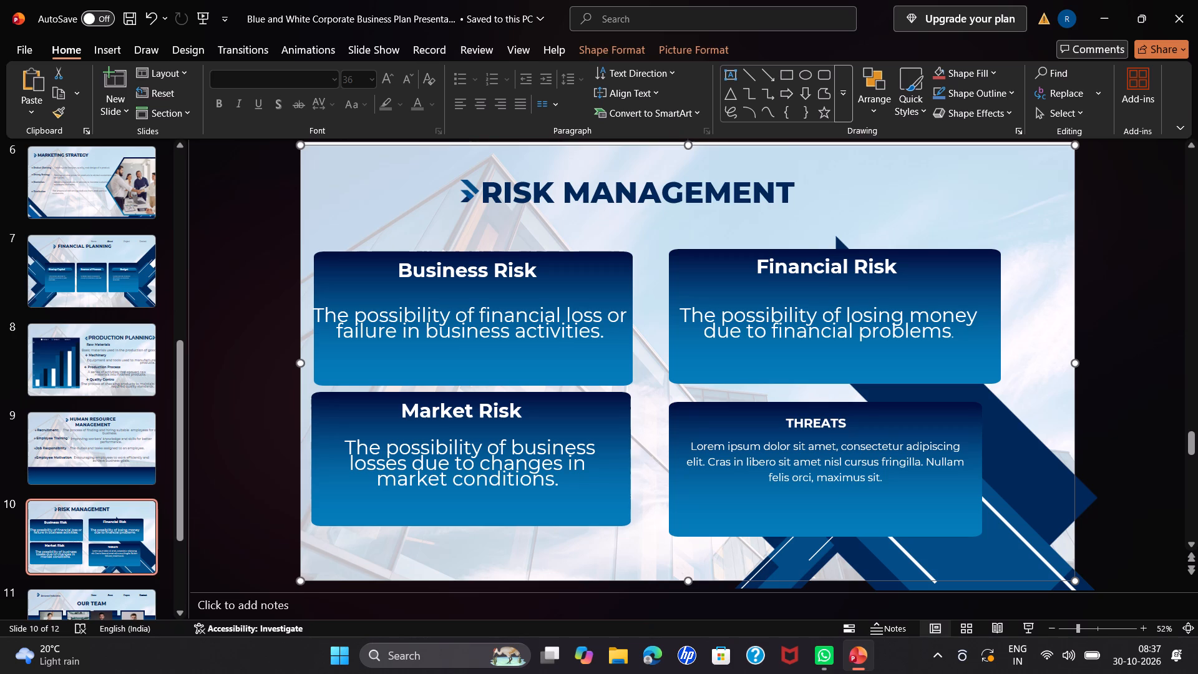
# Narrow the Business Risk description's text box from both sides so the text sits within the card's edges.
pyautogui.click(623, 320)
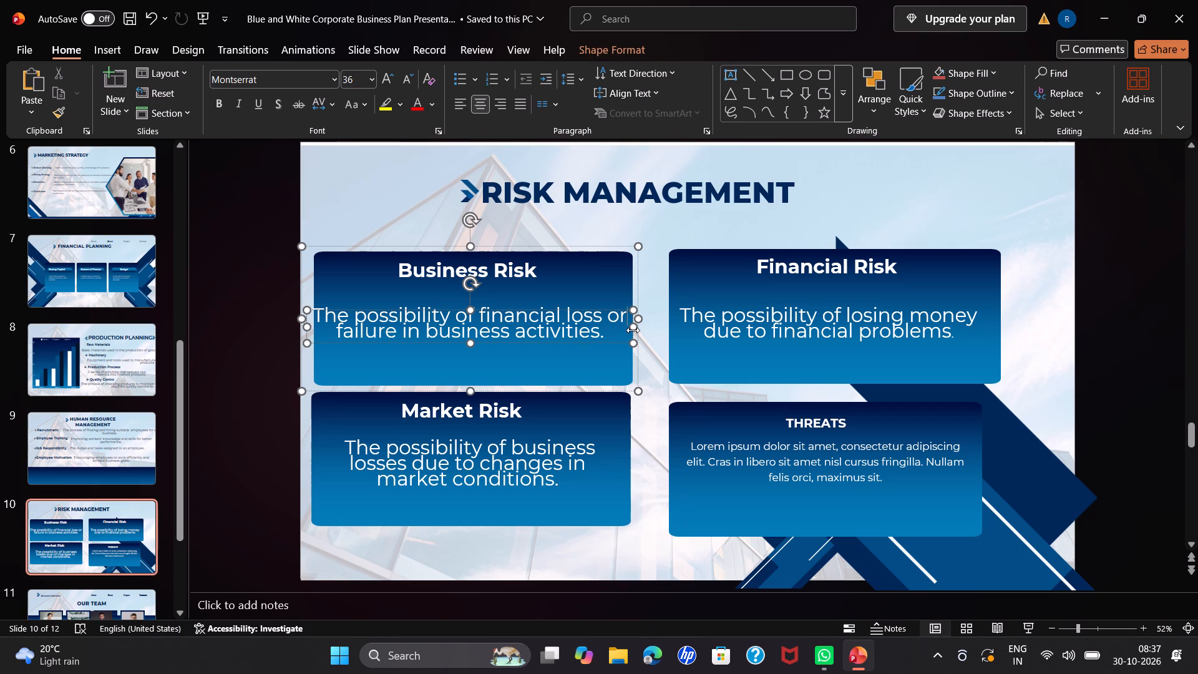
pyautogui.moveTo(632, 328); pyautogui.dragTo(624, 329)
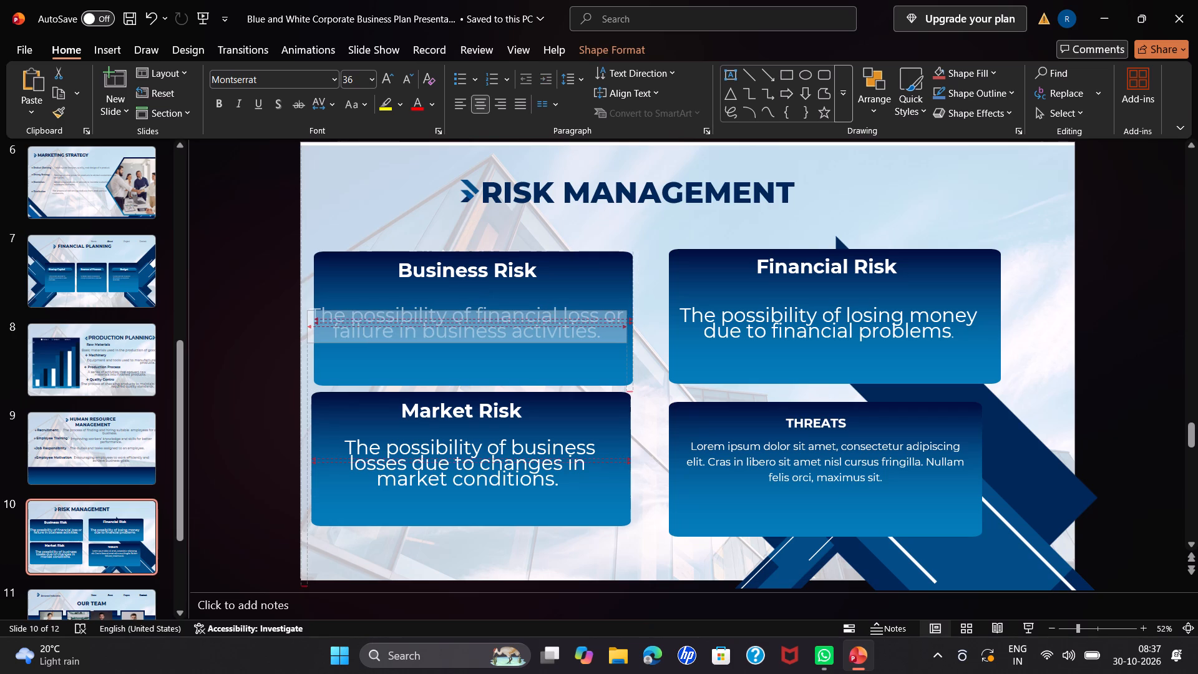
pyautogui.moveTo(624, 329); pyautogui.dragTo(626, 330)
pyautogui.moveTo(626, 330); pyautogui.dragTo(624, 331)
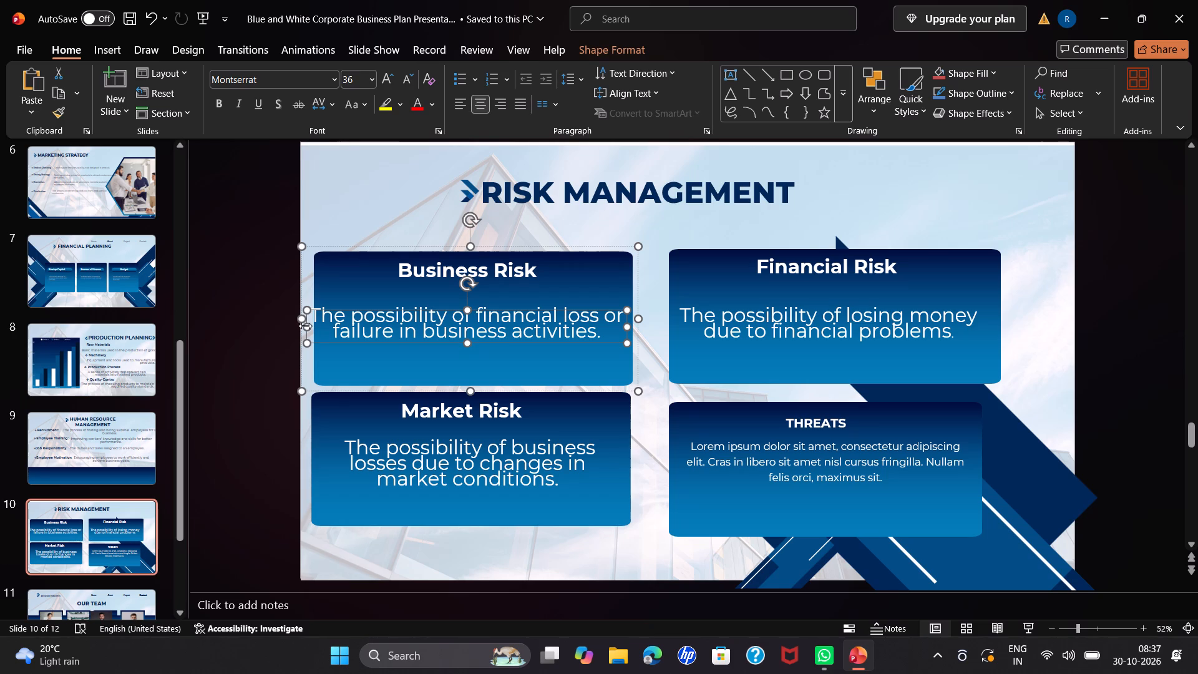
pyautogui.moveTo(305, 328); pyautogui.dragTo(313, 328)
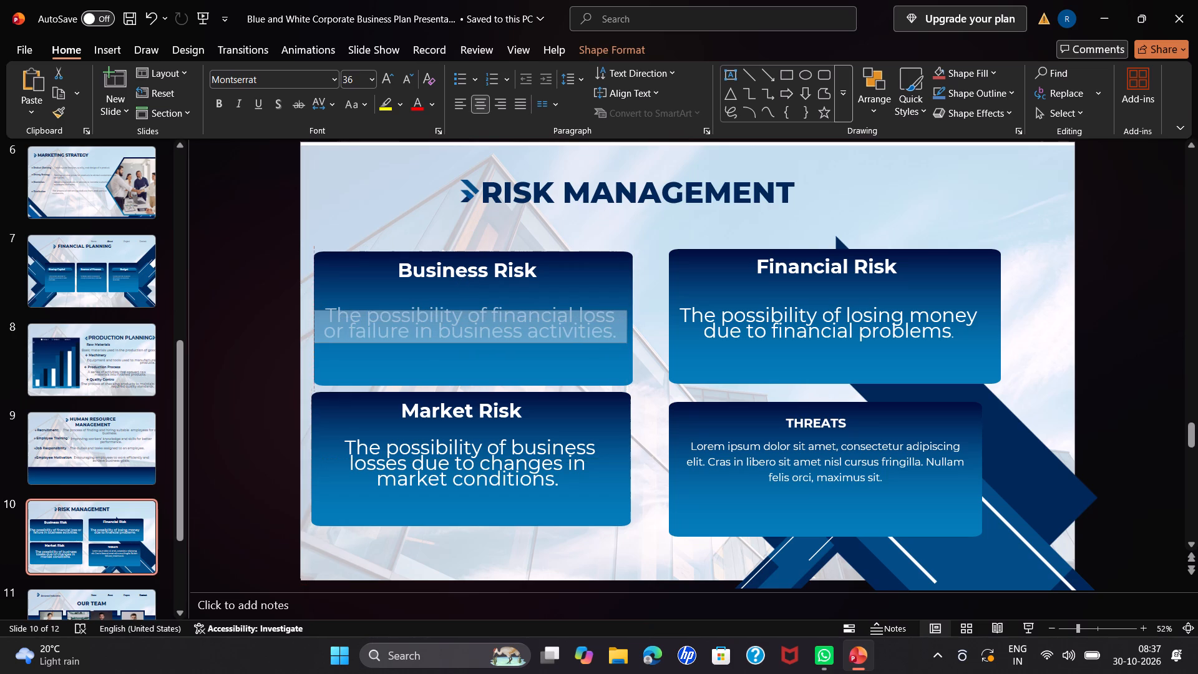
pyautogui.moveTo(313, 328); pyautogui.dragTo(316, 330)
pyautogui.moveTo(316, 330); pyautogui.dragTo(316, 330)
pyautogui.click(360, 364)
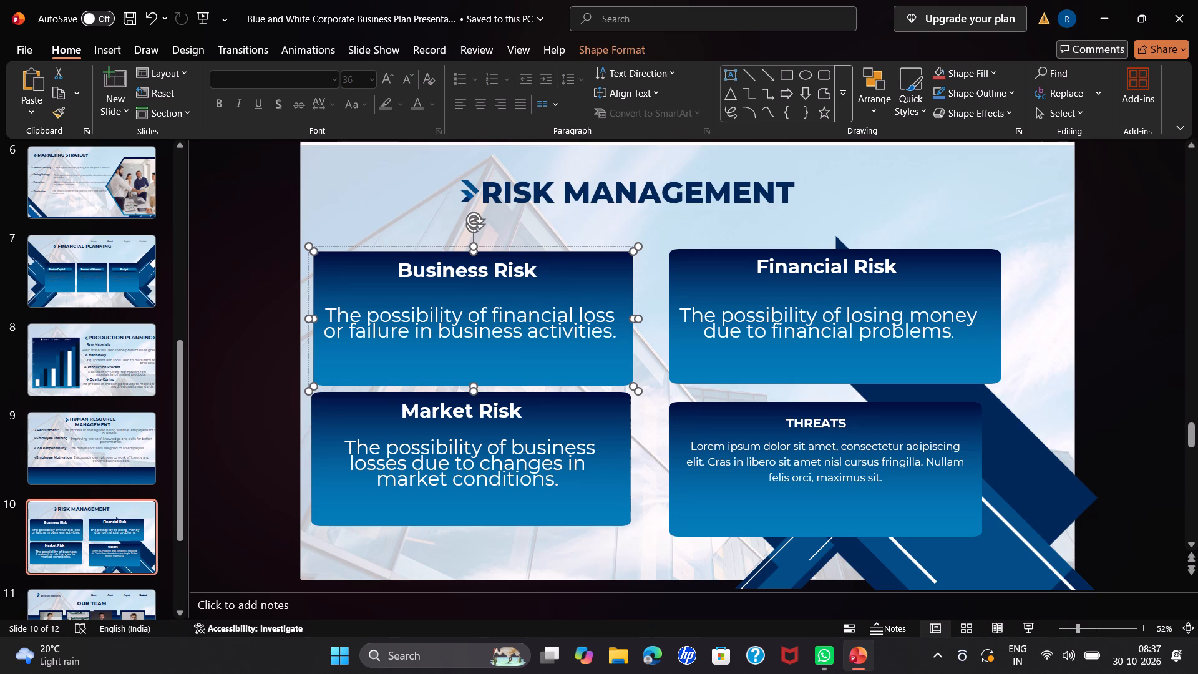
# Clear the THREATS heading text from the fourth card.
pyautogui.moveTo(844, 422); pyautogui.dragTo(792, 417)
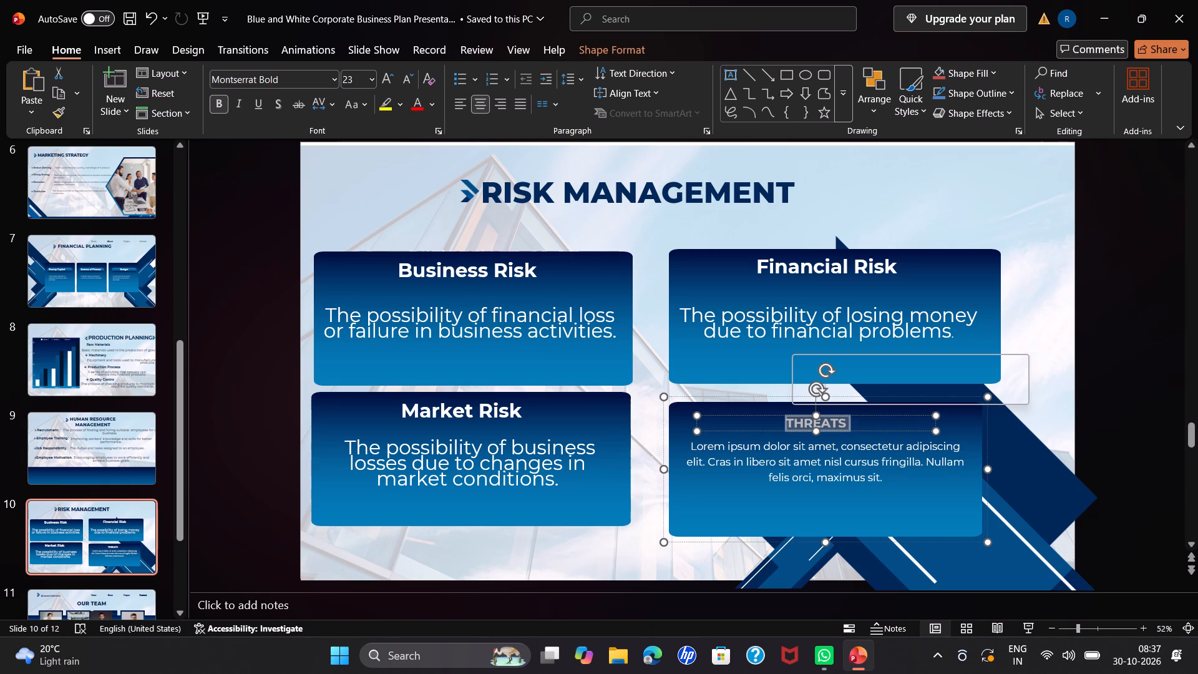
pyautogui.press('BackSpace')
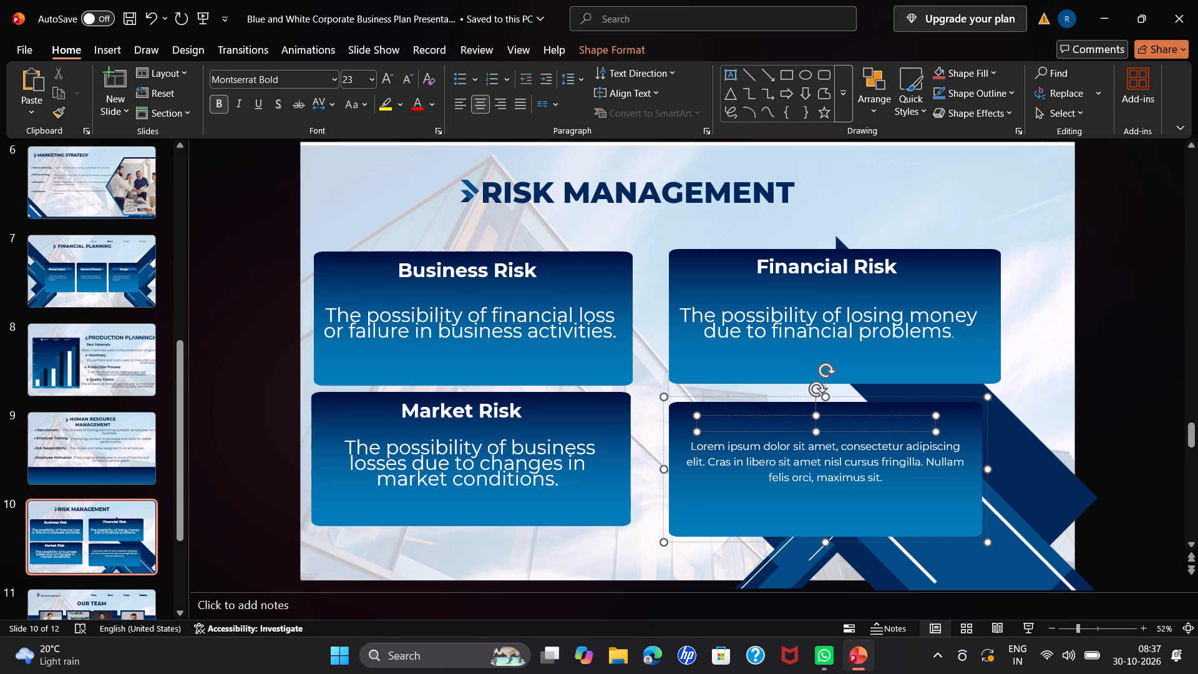
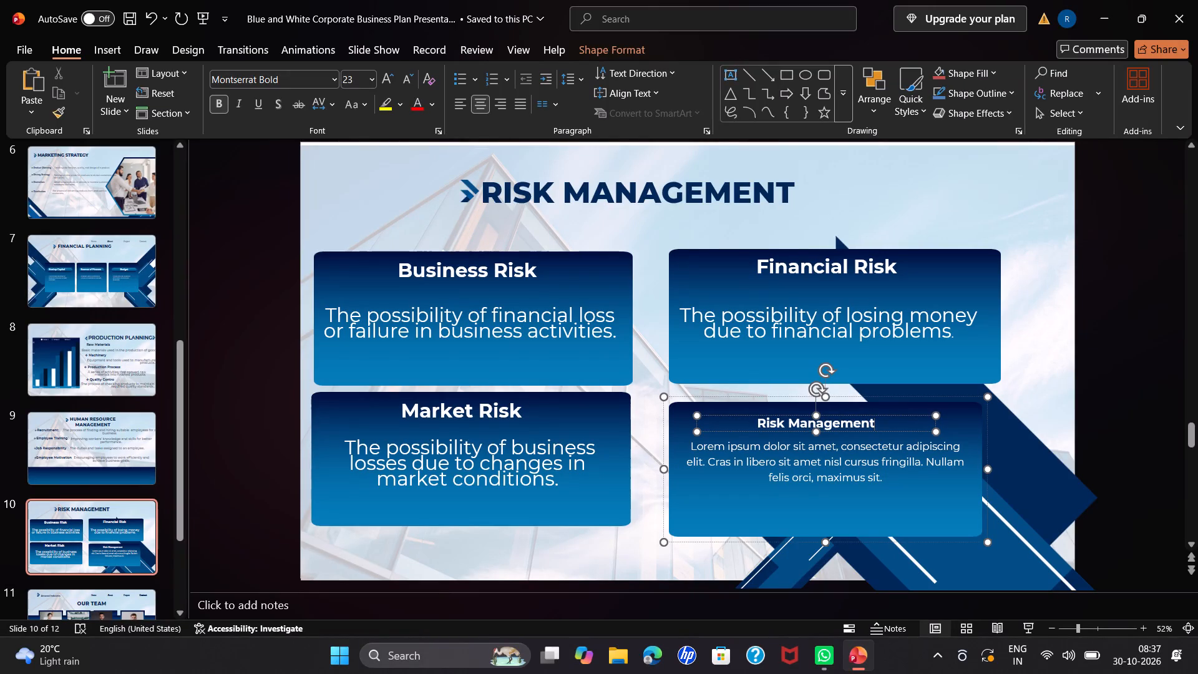
# Set the Risk Management heading in the fourth card to font size 36.
pyautogui.moveTo(873, 424); pyautogui.dragTo(872, 424)
pyautogui.moveTo(872, 424); pyautogui.dragTo(750, 422)
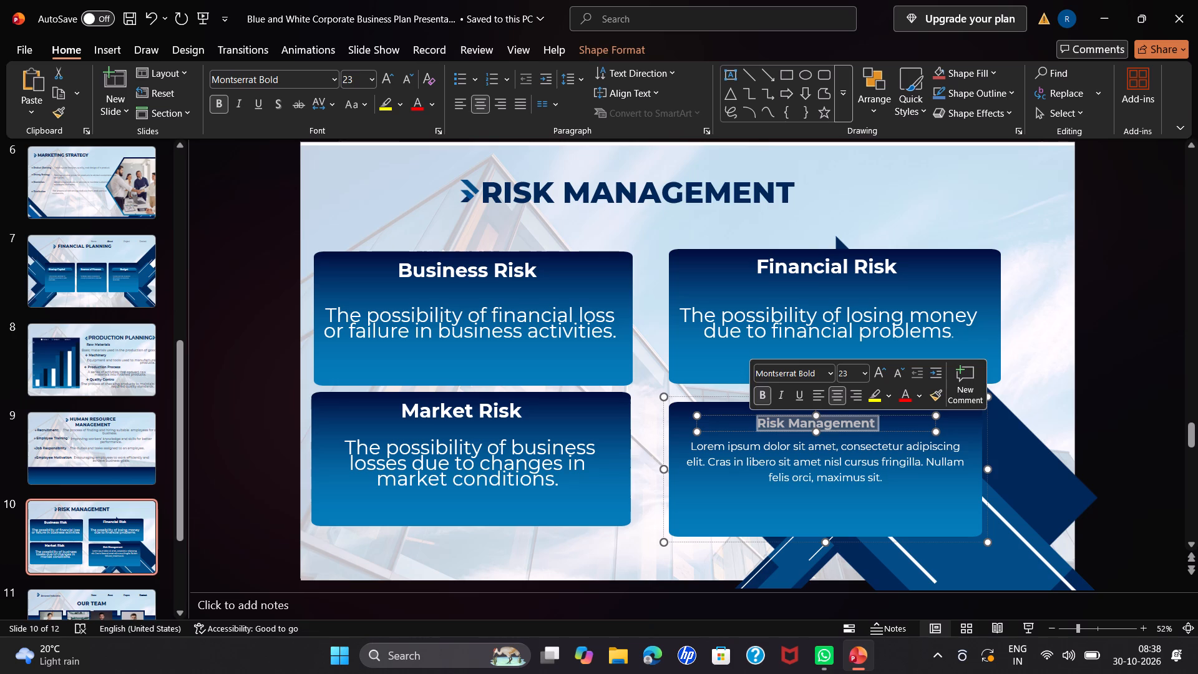
pyautogui.click(373, 77)
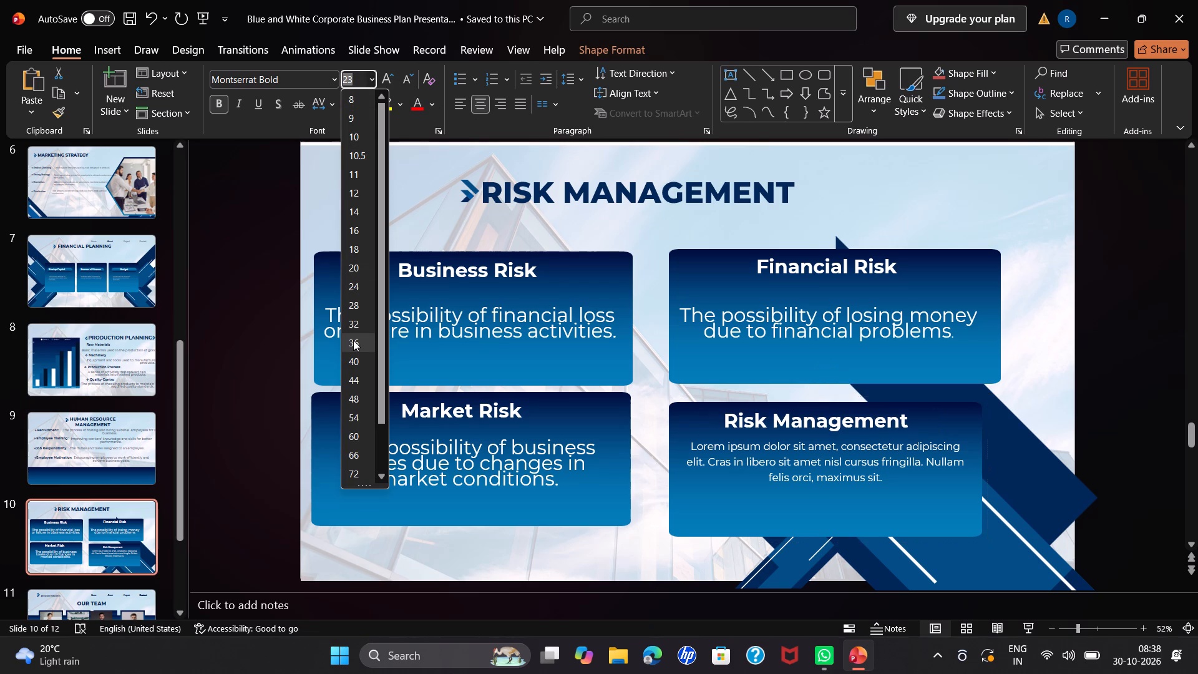
pyautogui.click(353, 340)
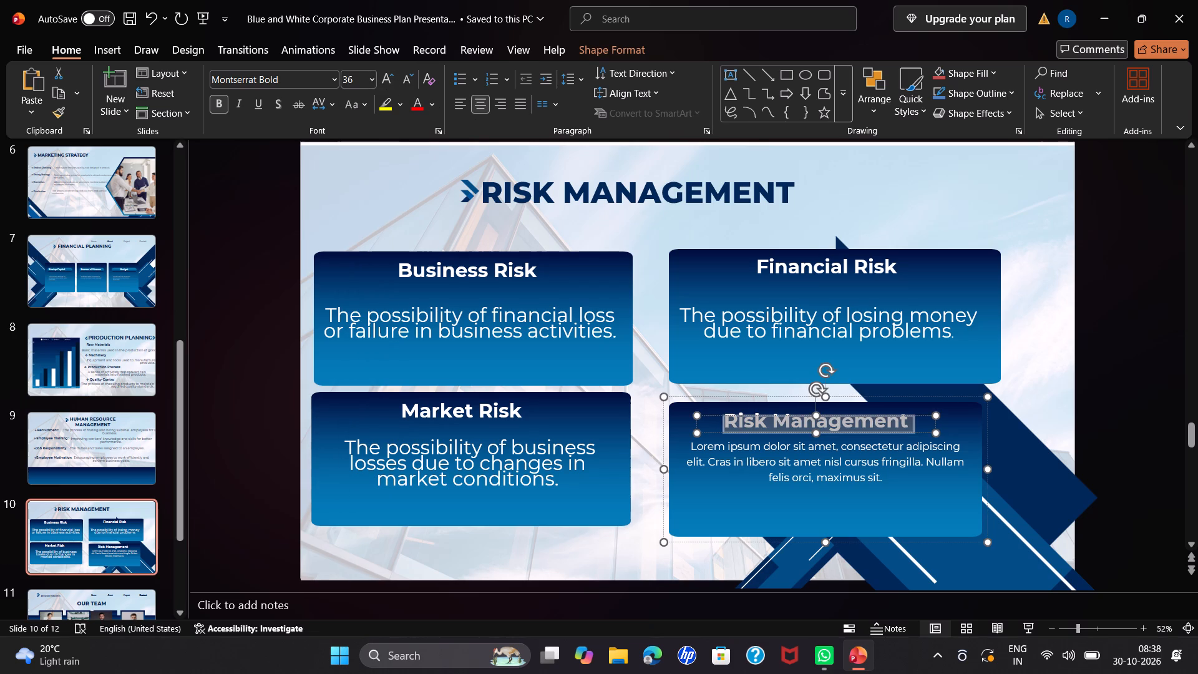
pyautogui.click(650, 508)
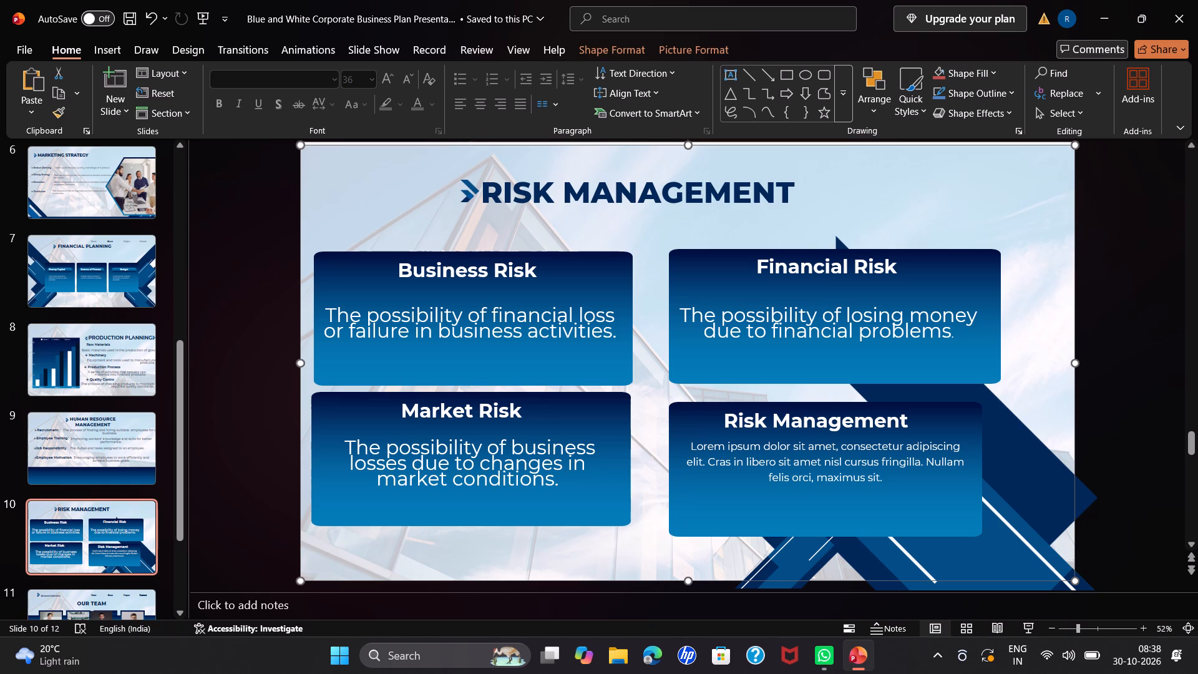
# Clear the Lorem ipsum placeholder description from the Risk Management card.
pyautogui.moveTo(690, 444); pyautogui.dragTo(924, 503)
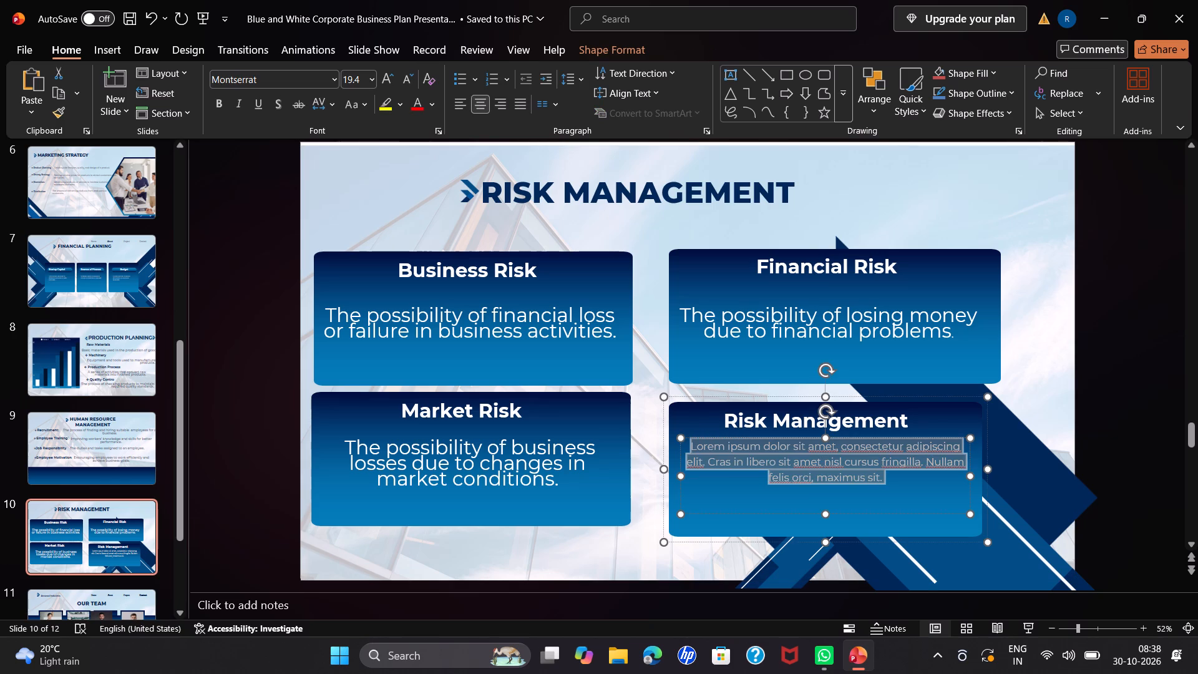
pyautogui.moveTo(924, 503); pyautogui.dragTo(925, 503)
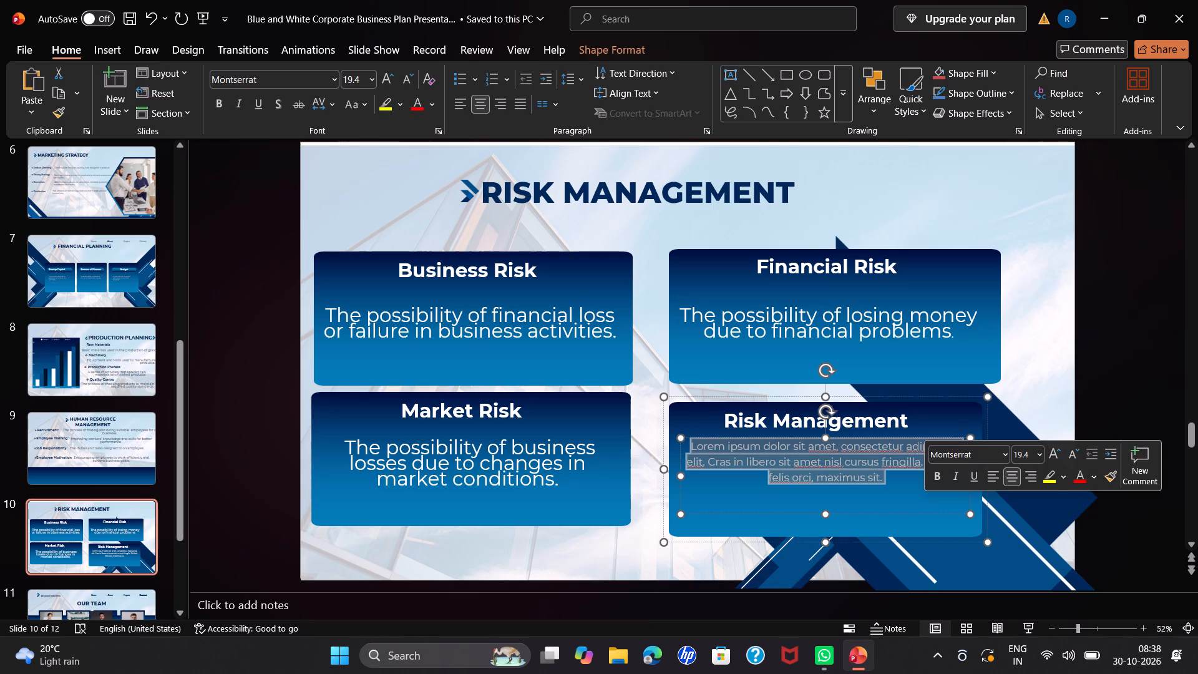
pyautogui.press('BackSpace')
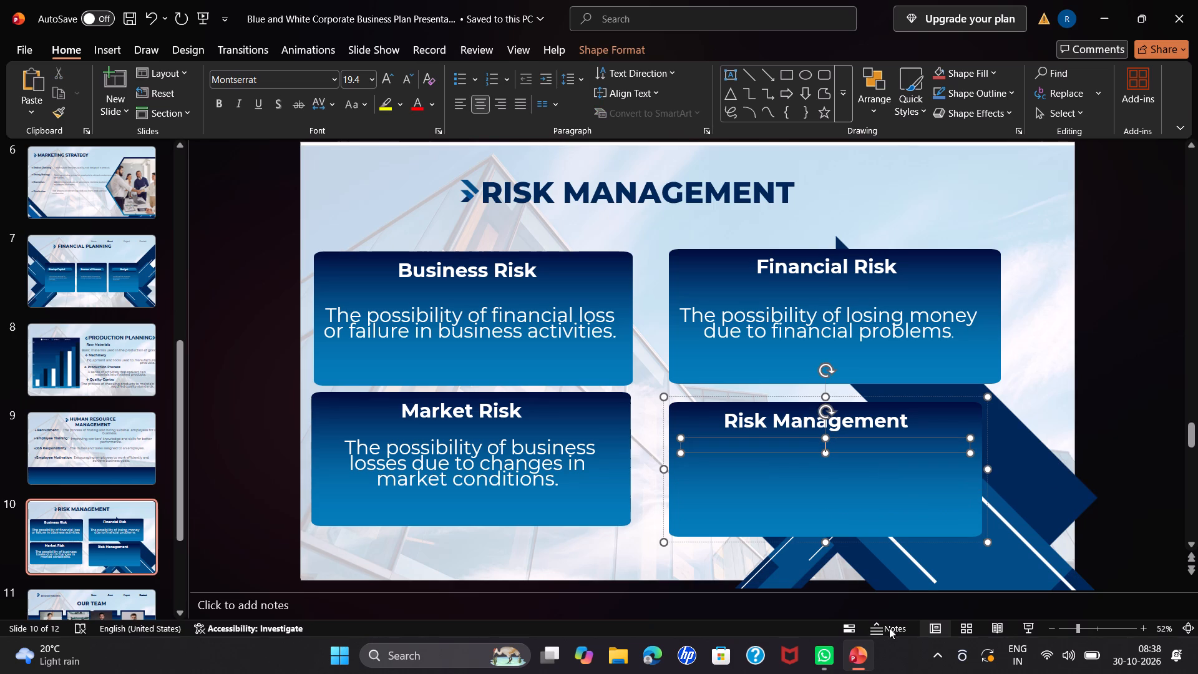
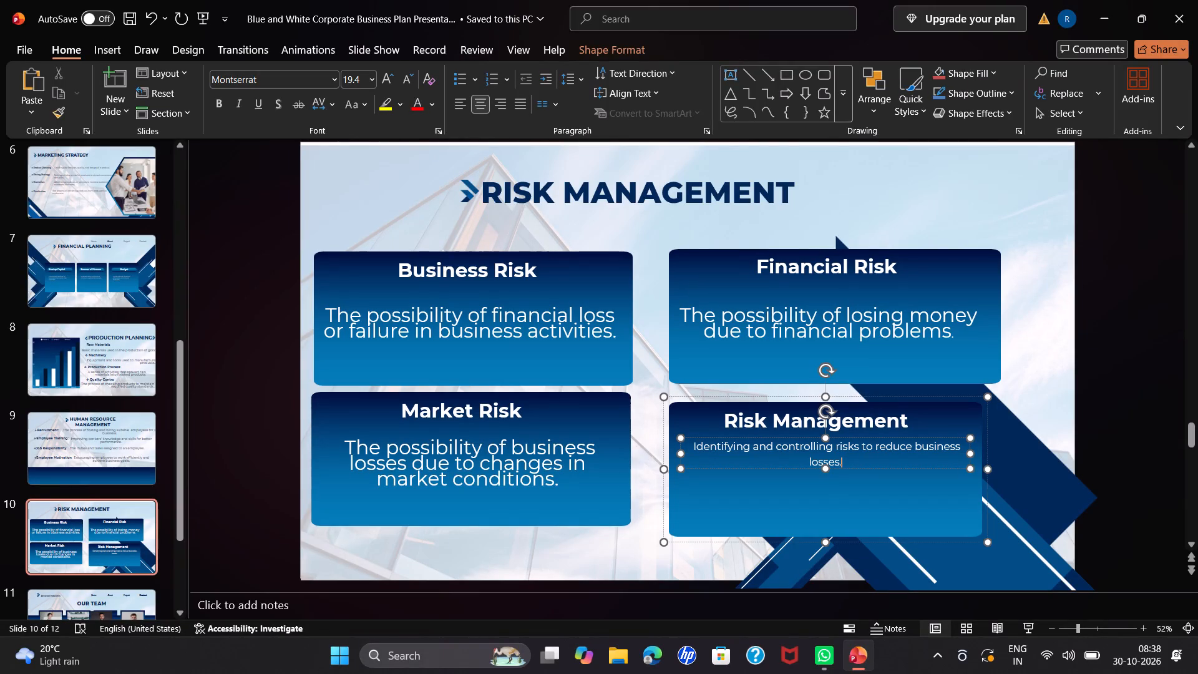
# Set the description text in the Risk Management card to font size 36.
pyautogui.moveTo(838, 460); pyautogui.dragTo(720, 443)
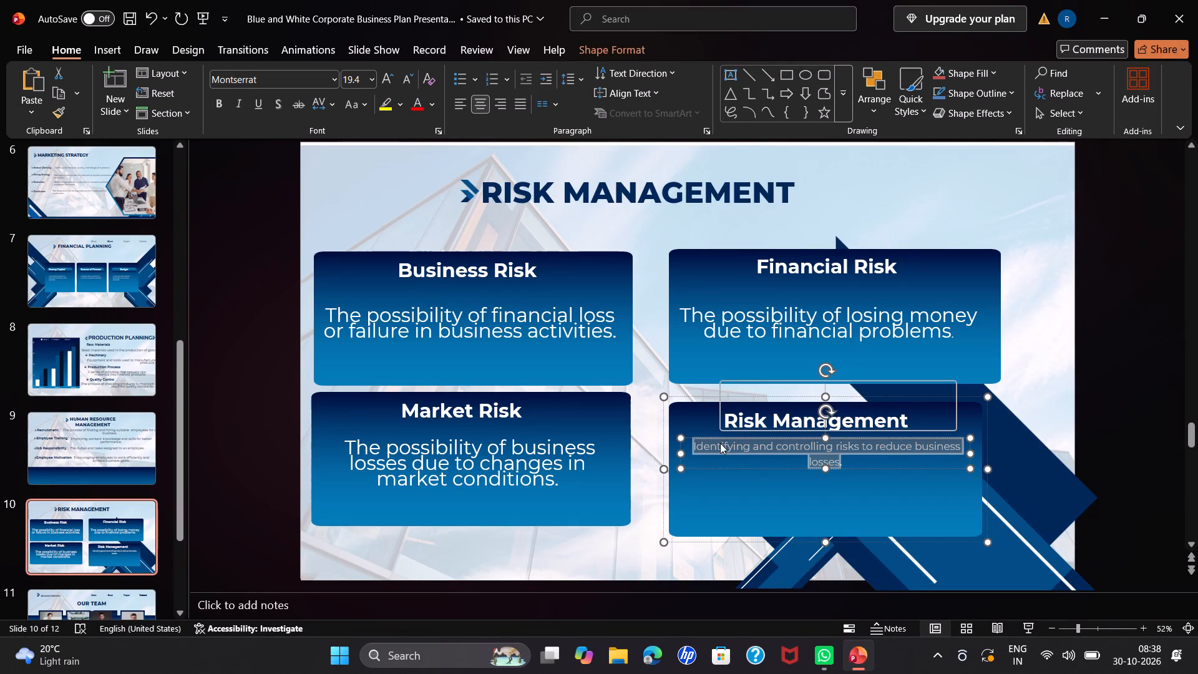
pyautogui.click(371, 77)
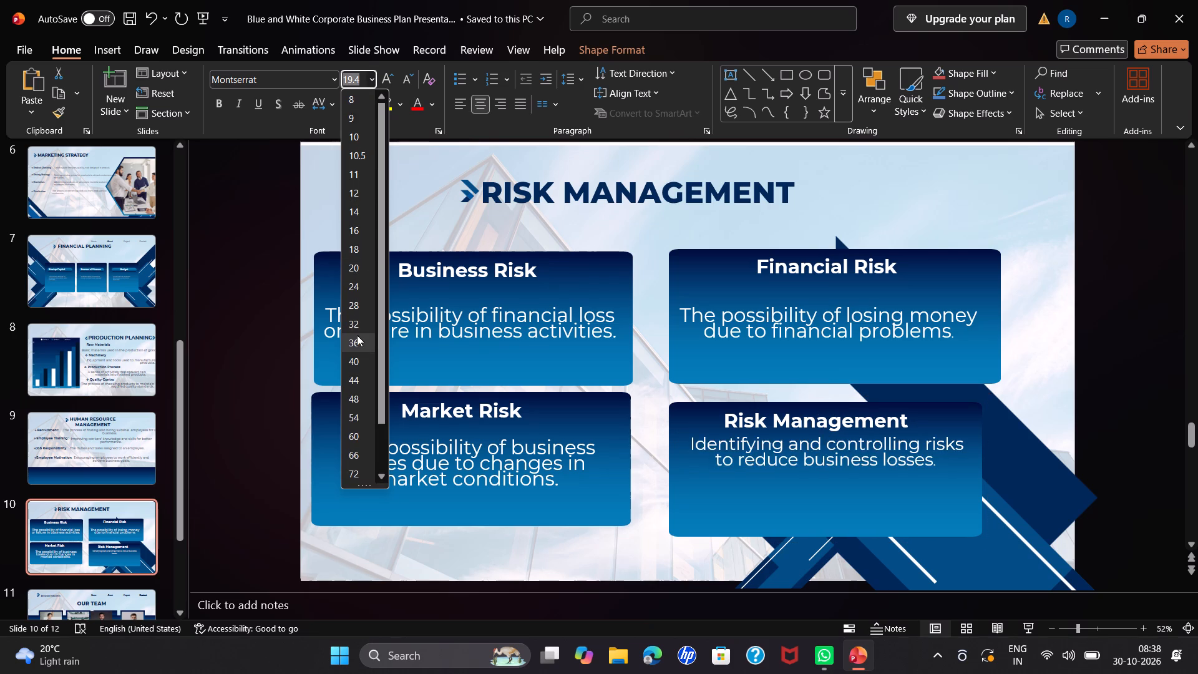
pyautogui.click(356, 338)
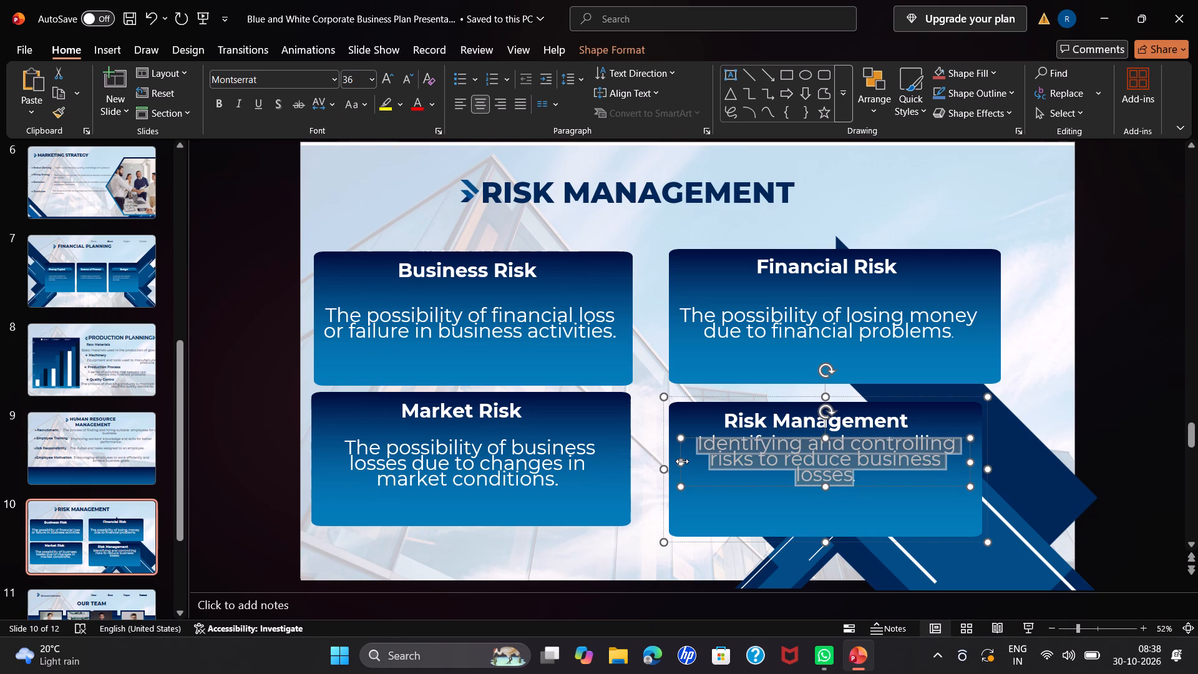
# Widen the Risk Management card's description text box on both sides to nearly the card's full width, fitting the text on two lines.
pyautogui.moveTo(682, 461); pyautogui.dragTo(671, 456)
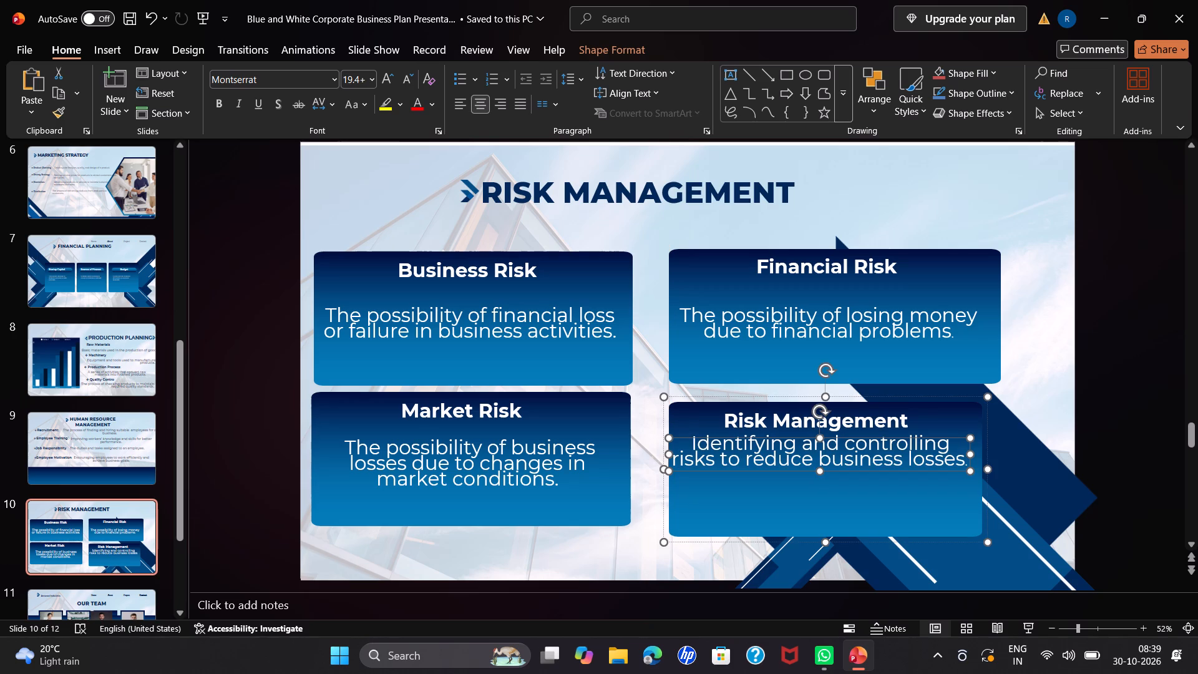
pyautogui.click(735, 494)
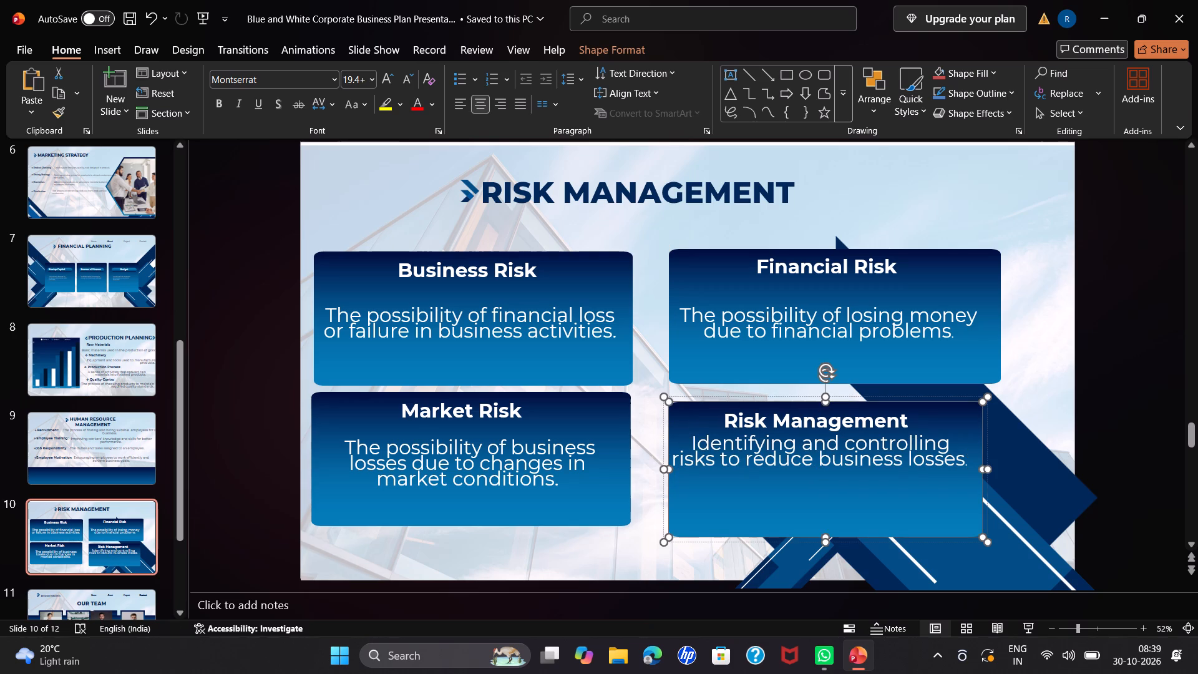
pyautogui.click(969, 463)
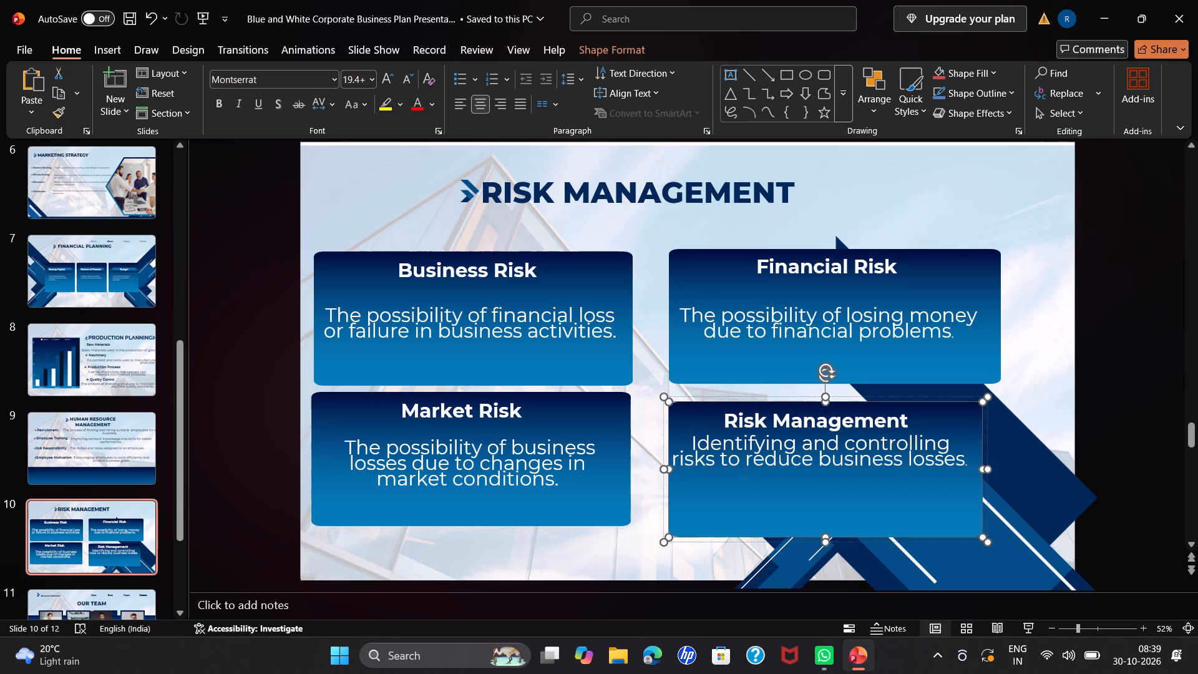
pyautogui.click(959, 465)
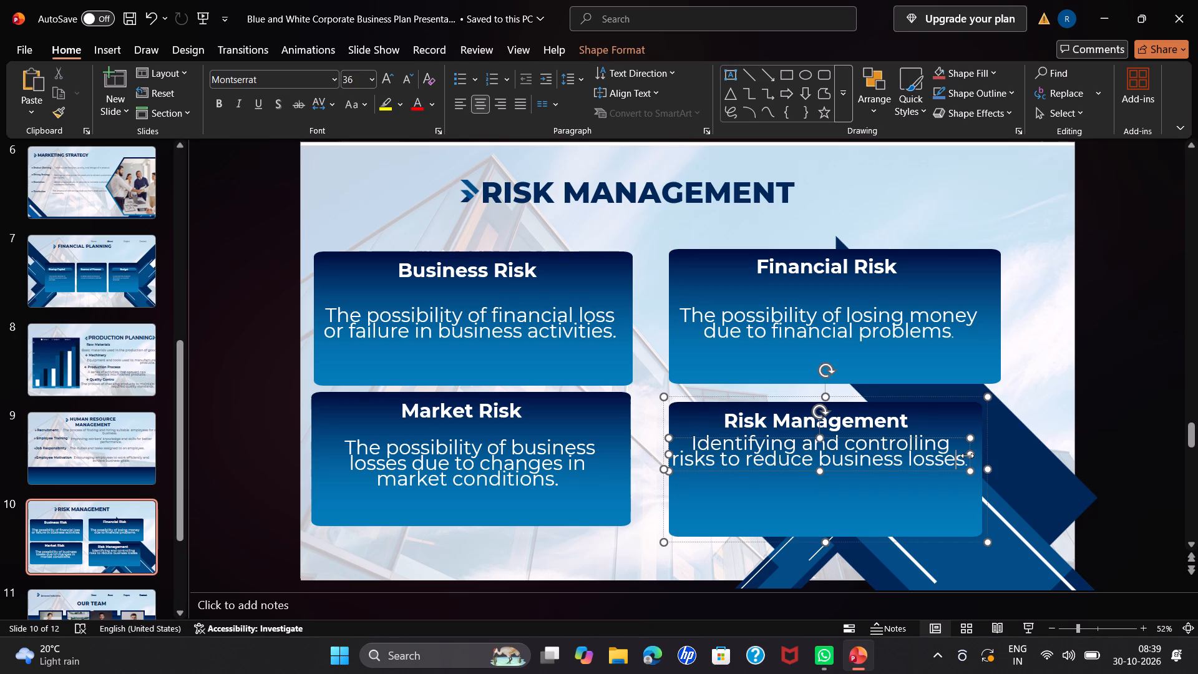
pyautogui.moveTo(967, 456); pyautogui.dragTo(972, 451)
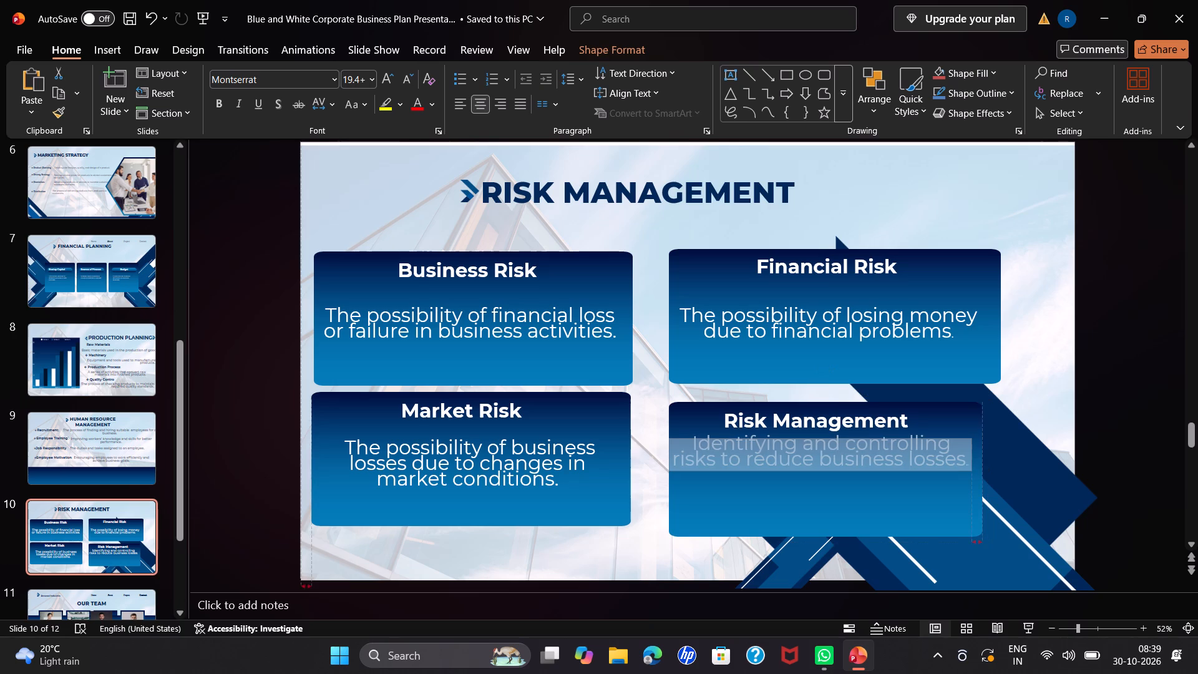
pyautogui.moveTo(972, 451); pyautogui.dragTo(974, 451)
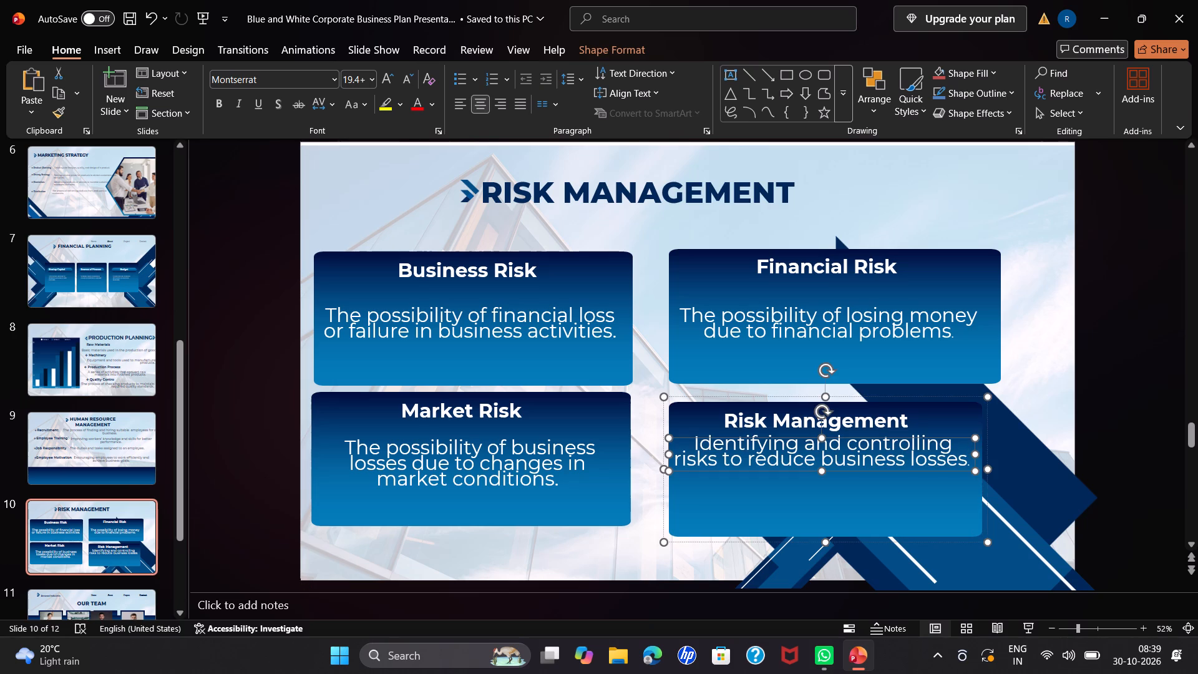
# Move the description text box in the Risk Management card slightly down, leaving a clear gap below the card's heading.
pyautogui.click(922, 501)
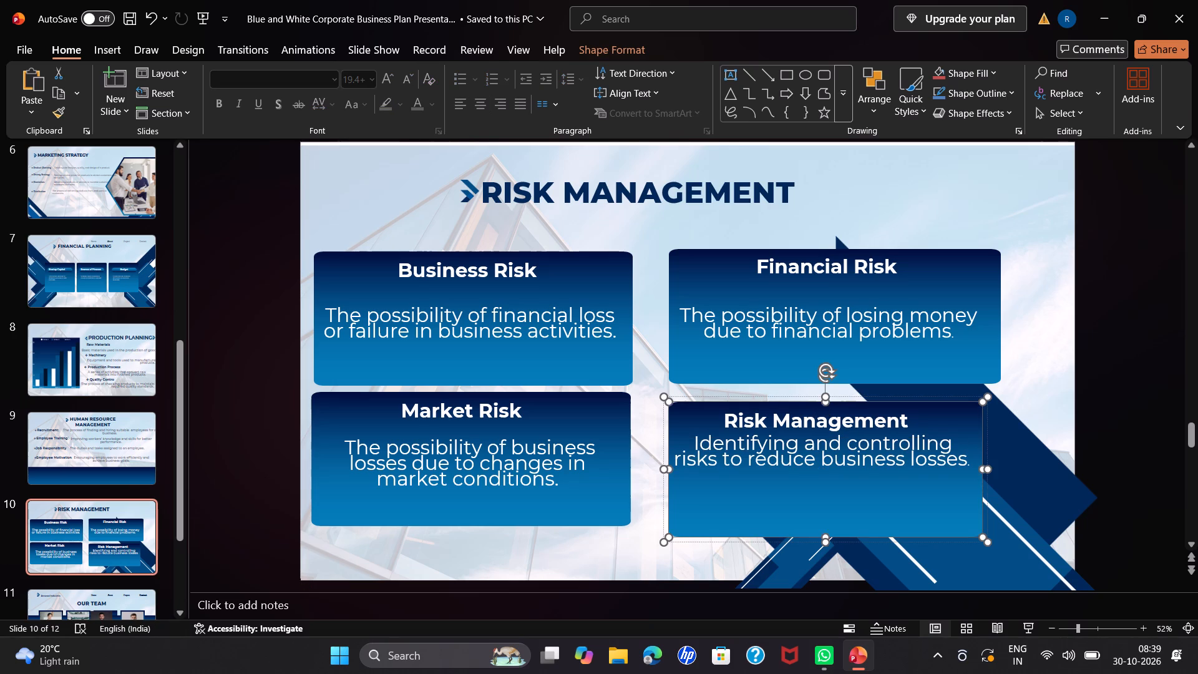
pyautogui.click(889, 459)
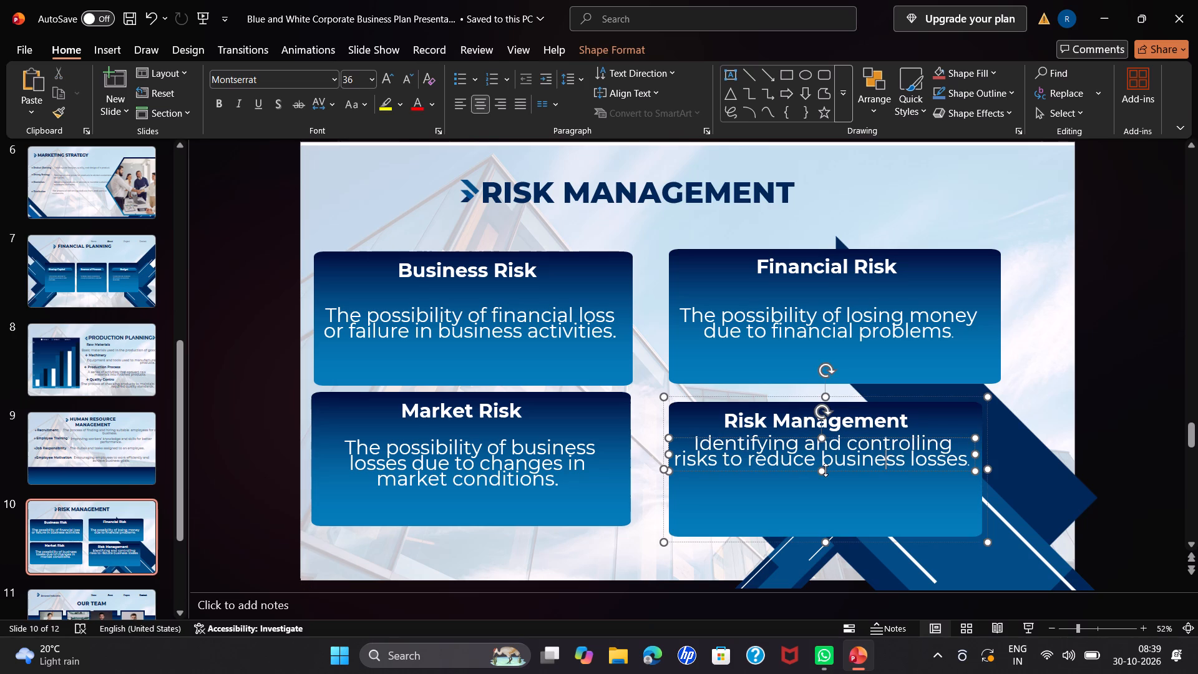
pyautogui.moveTo(835, 471); pyautogui.dragTo(834, 481)
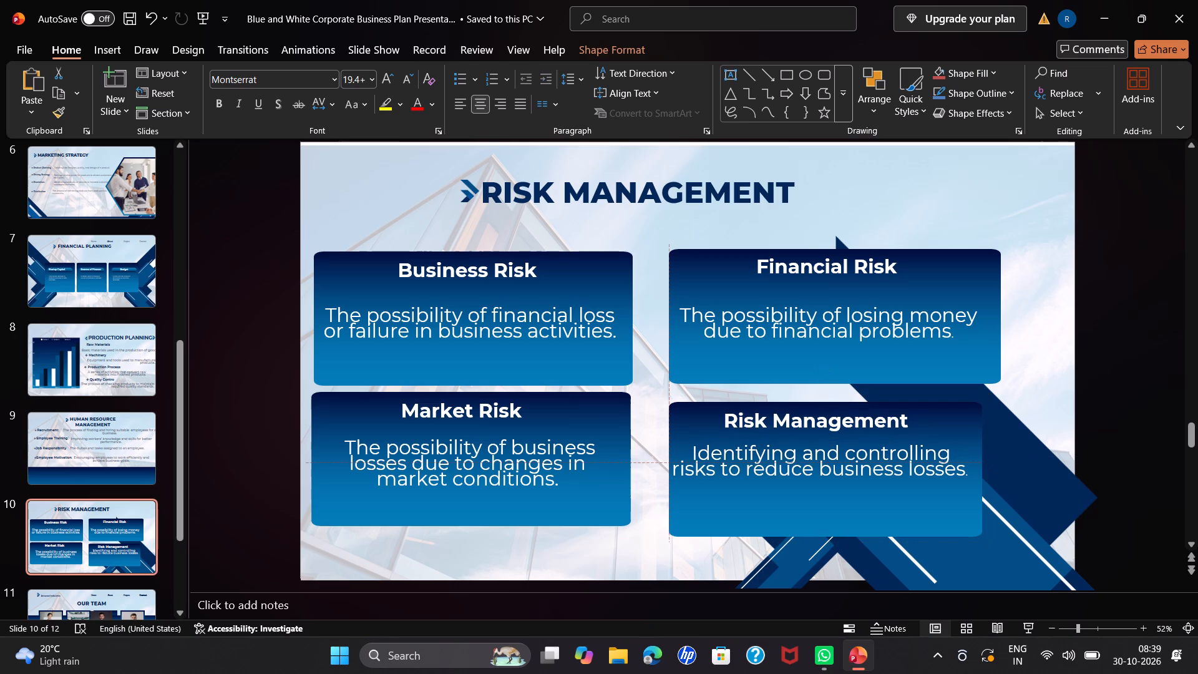
pyautogui.moveTo(834, 481); pyautogui.dragTo(835, 485)
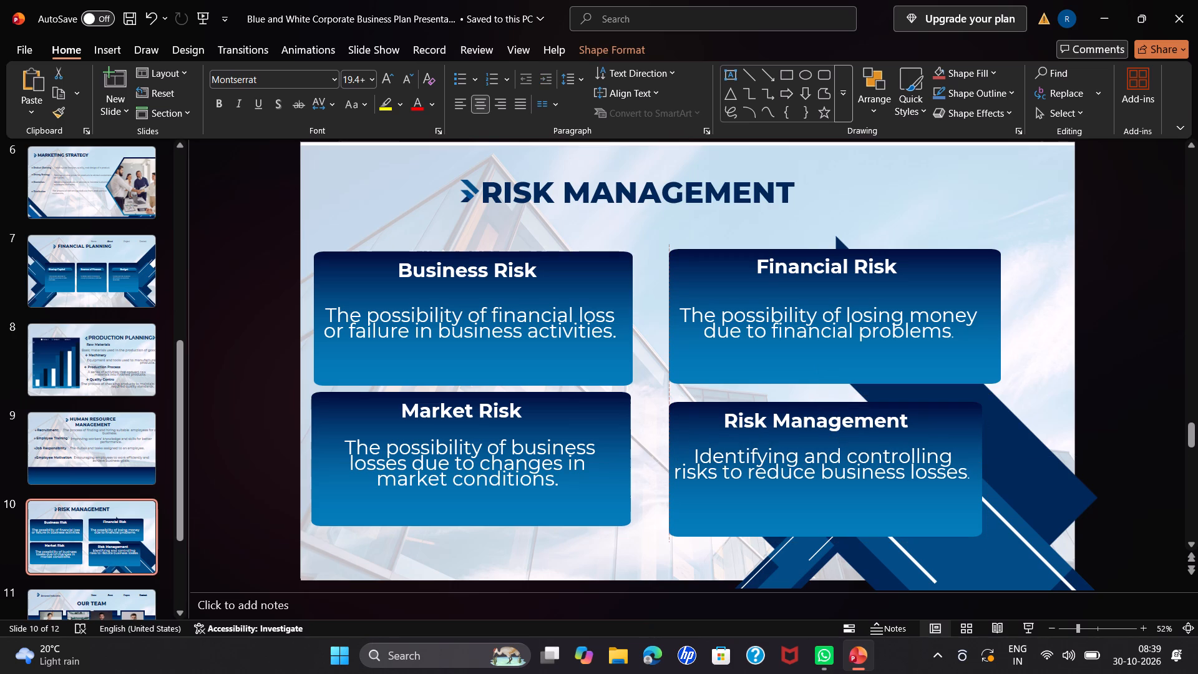
pyautogui.moveTo(835, 485); pyautogui.dragTo(836, 482)
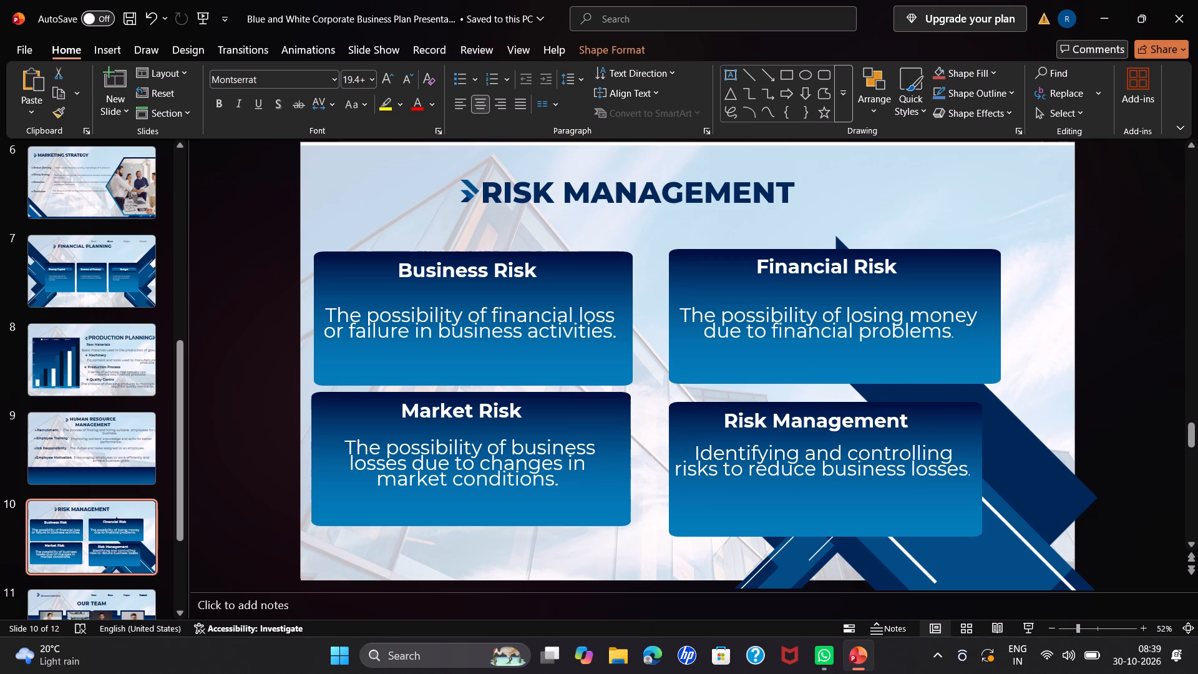
pyautogui.moveTo(836, 482); pyautogui.dragTo(835, 483)
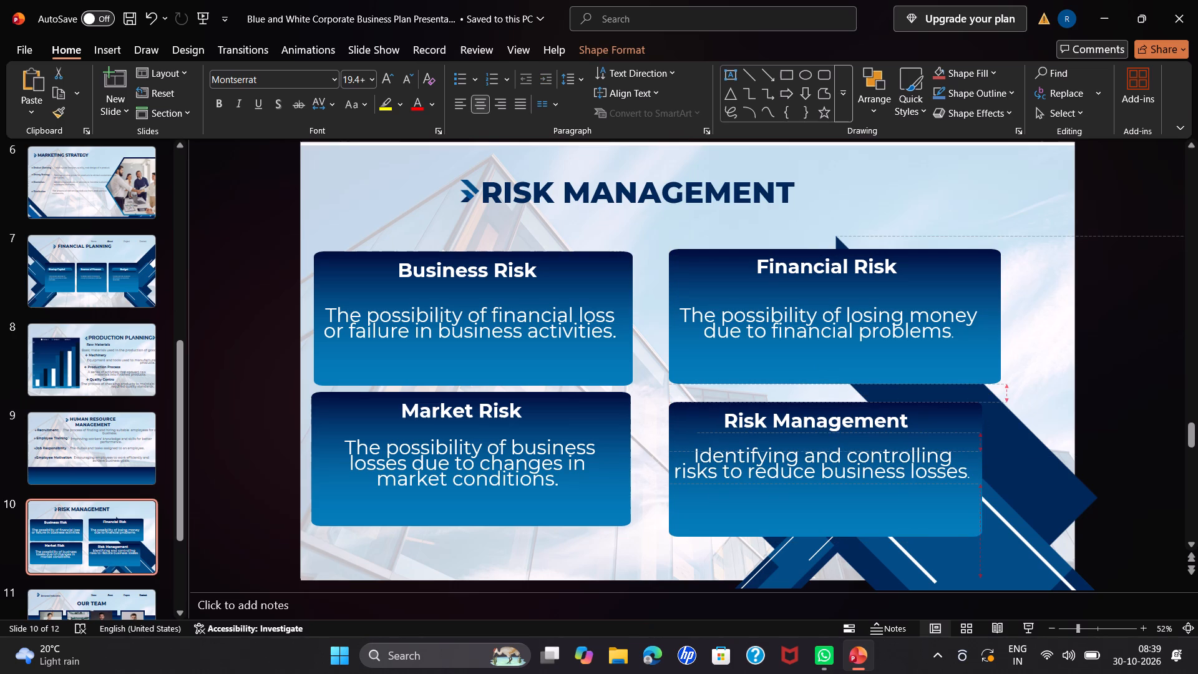
pyautogui.moveTo(835, 483); pyautogui.dragTo(834, 481)
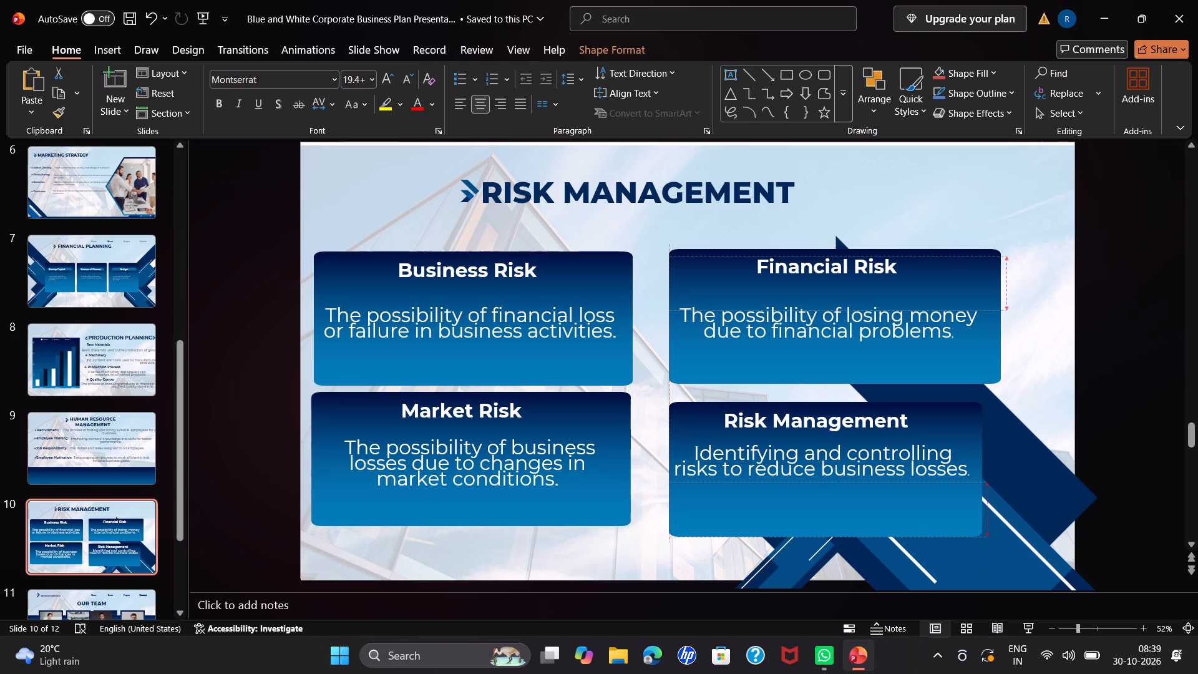
pyautogui.moveTo(834, 481); pyautogui.dragTo(834, 485)
pyautogui.click(878, 509)
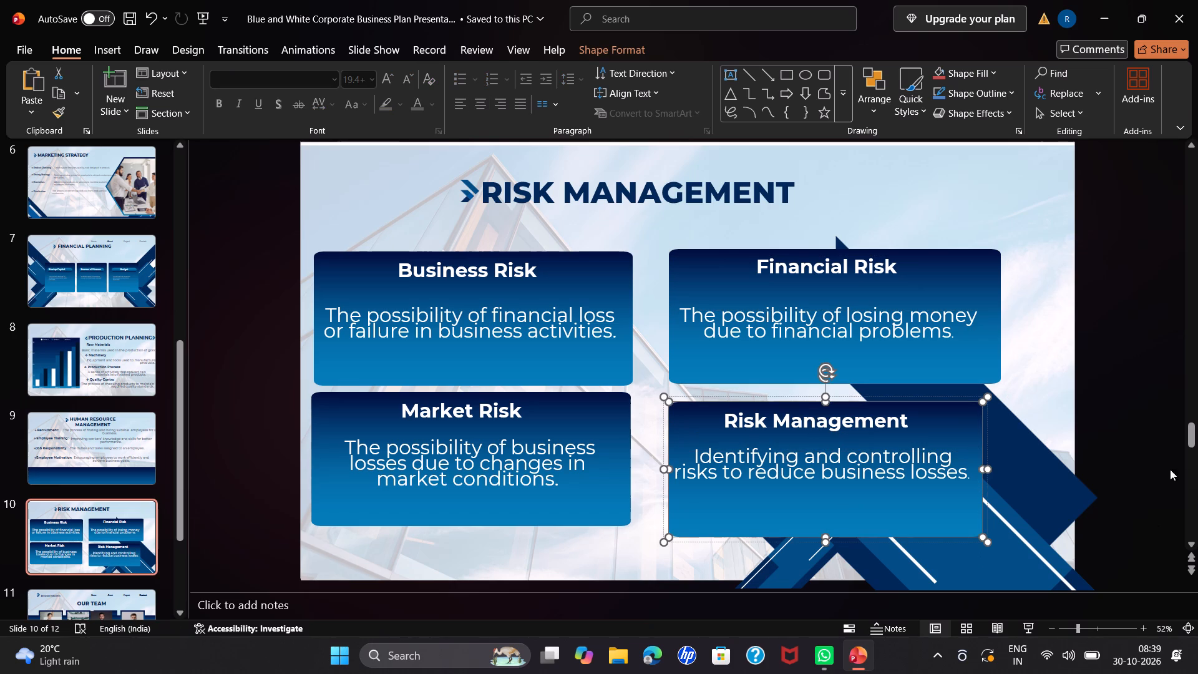
pyautogui.click(1066, 411)
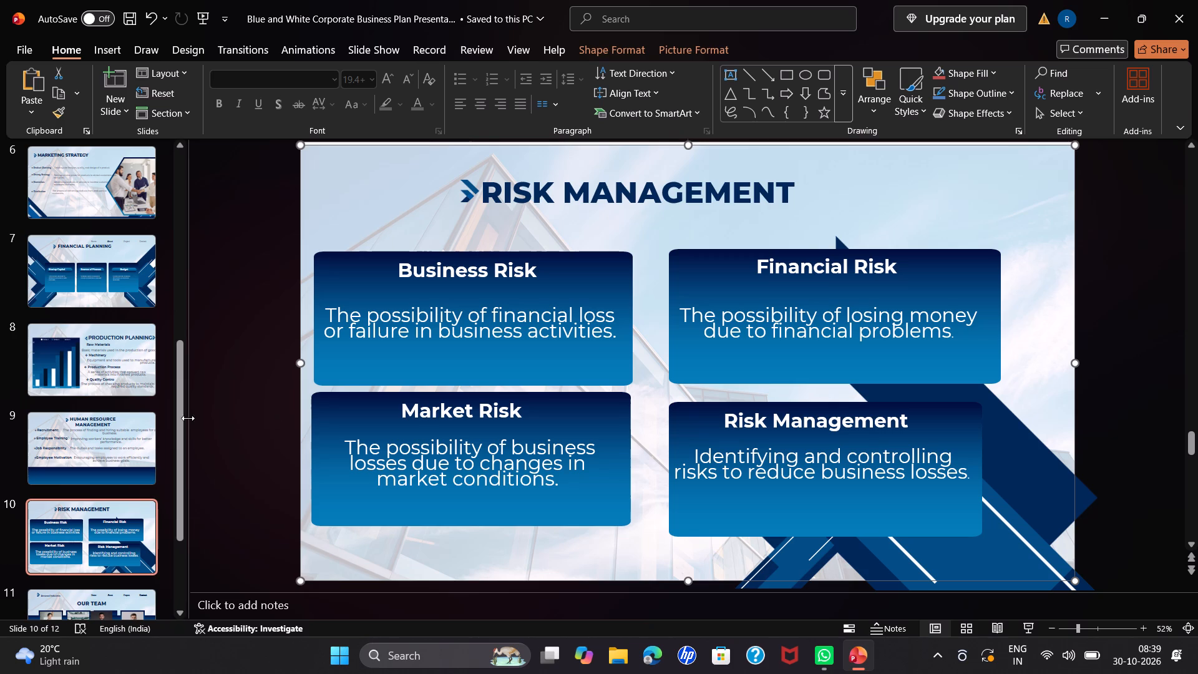
# Go to slide 11, the Our Team slide.
pyautogui.scroll(-1, 207, 447)
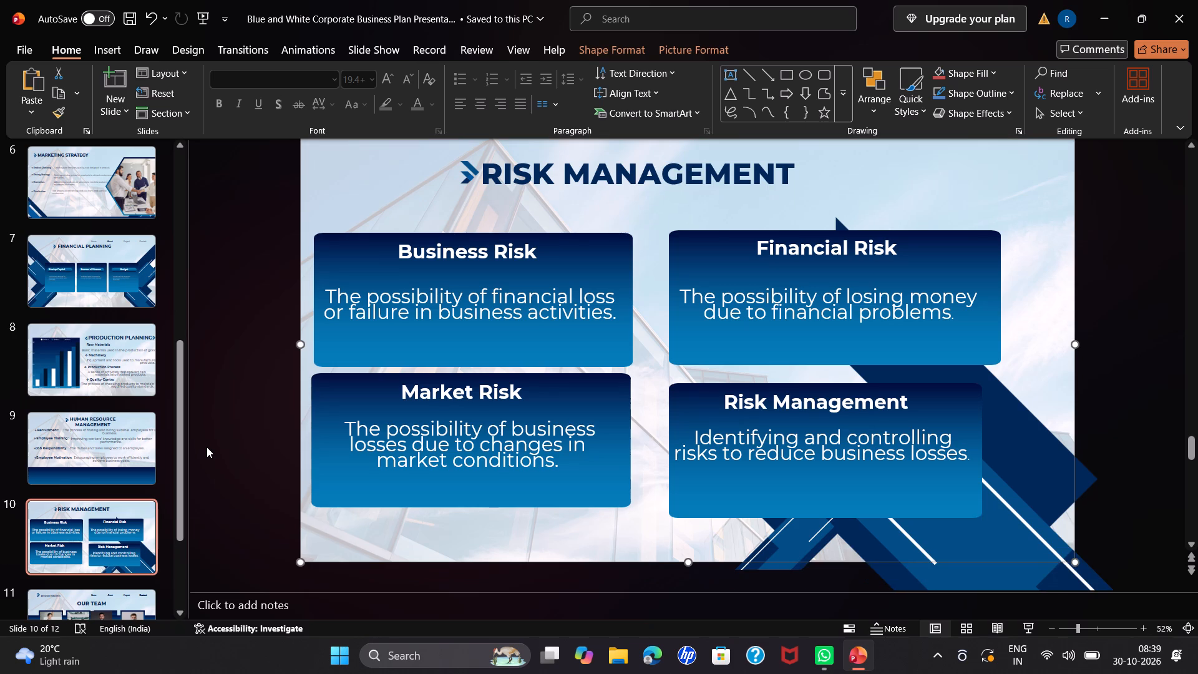
pyautogui.scroll(-3, 44, 581)
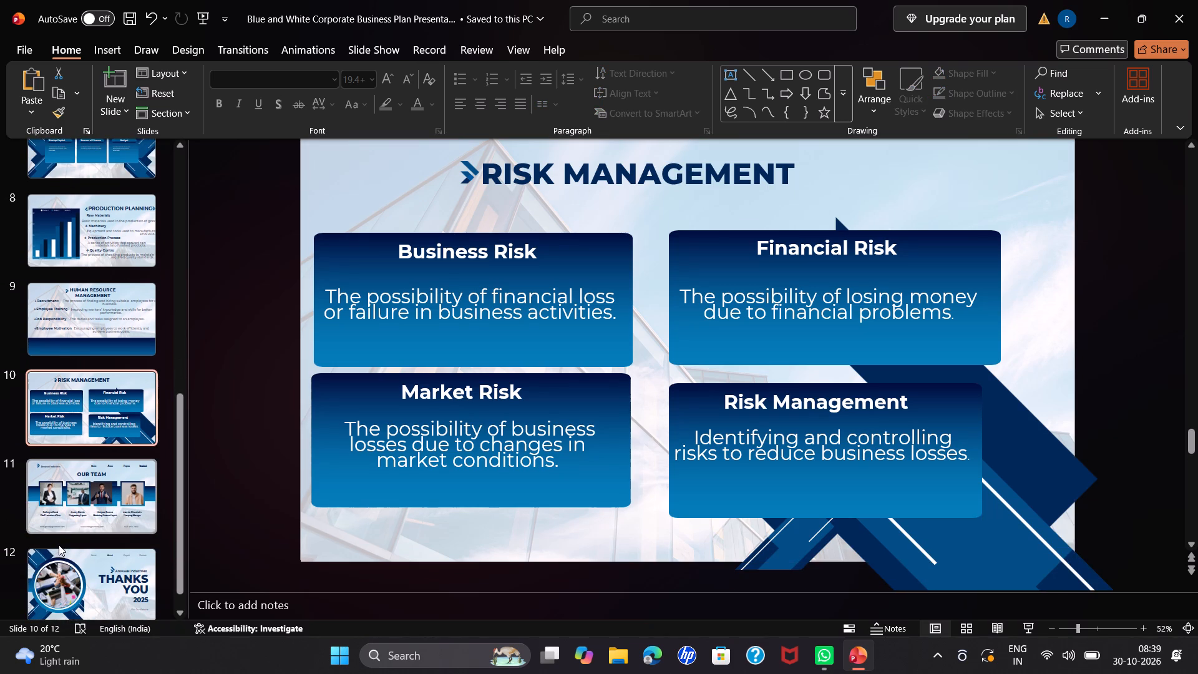
pyautogui.scroll(-2, 60, 540)
pyautogui.click(76, 479)
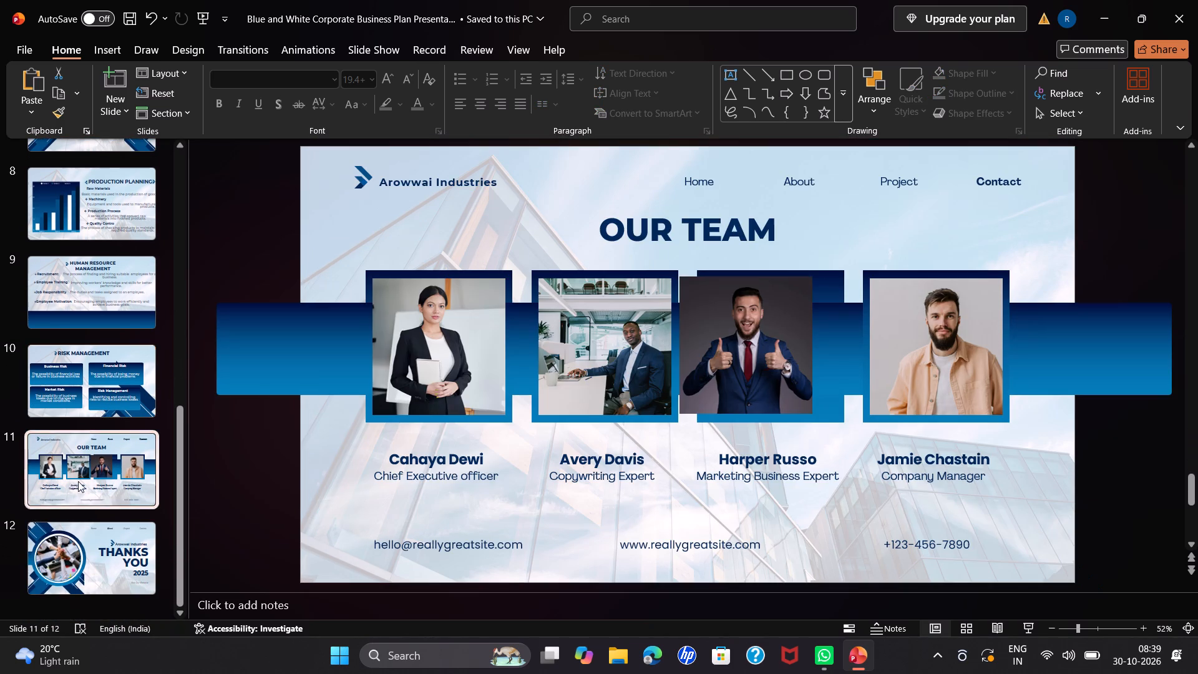
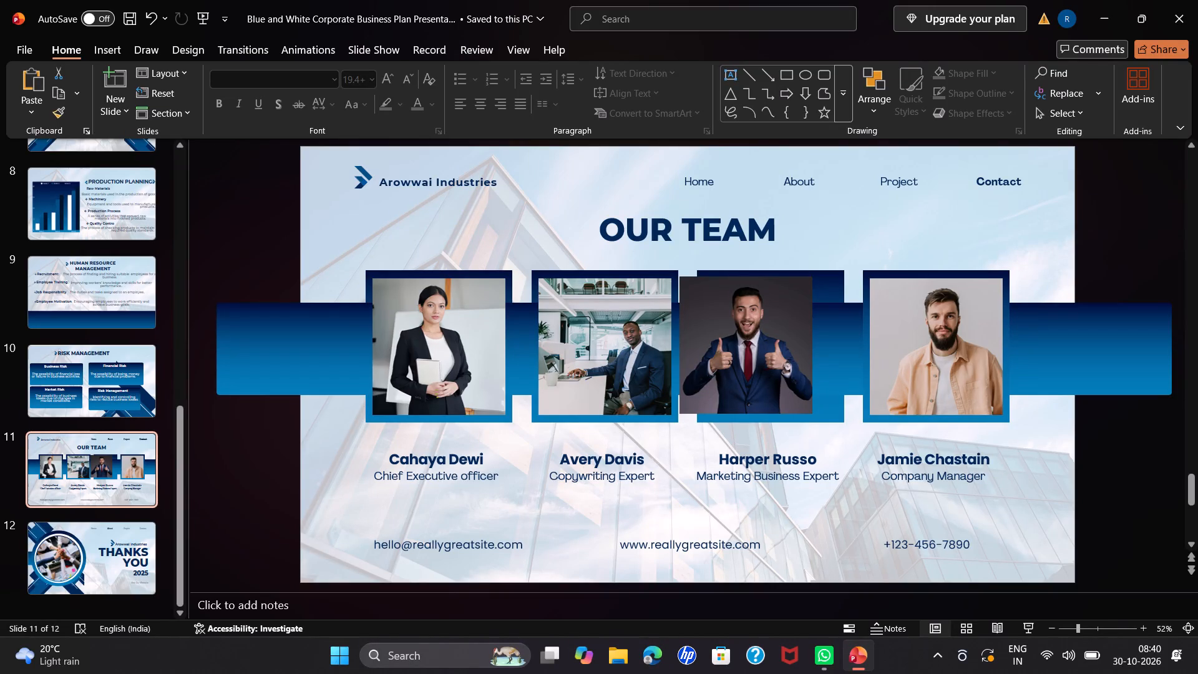
# Replace the OUR TEAM title on slide 11 with the copied heading CONCLUSION.
pyautogui.moveTo(598, 229); pyautogui.dragTo(792, 230)
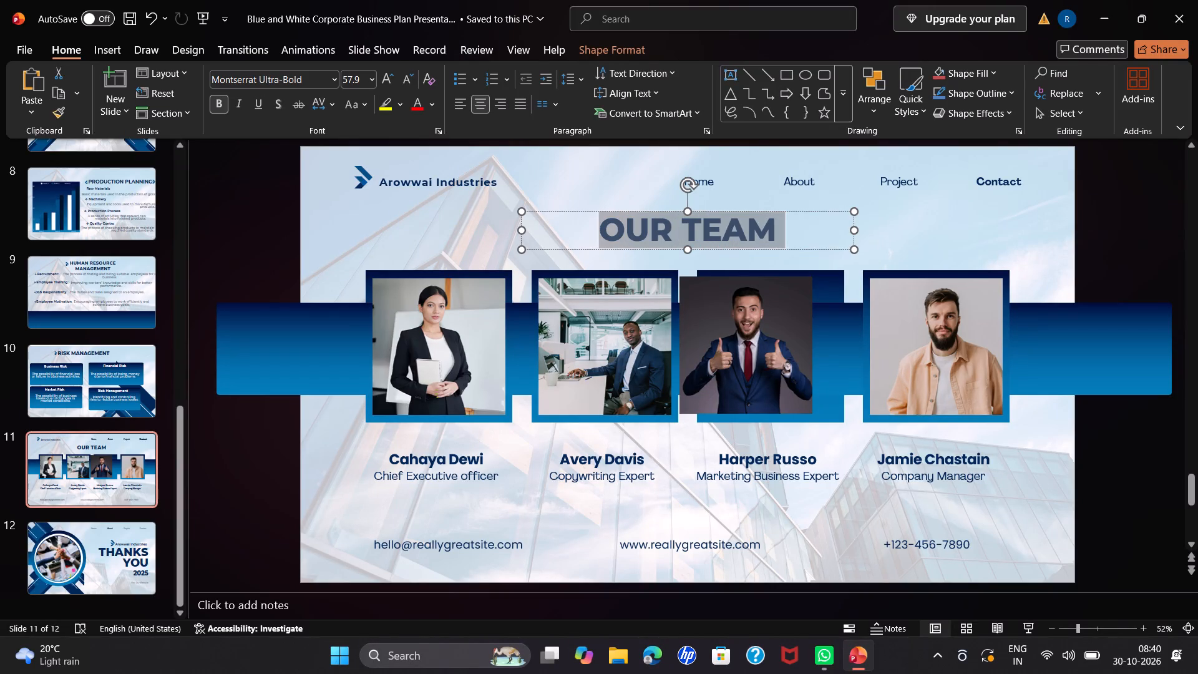
pyautogui.moveTo(792, 230); pyautogui.dragTo(792, 228)
pyautogui.press('BackSpace')
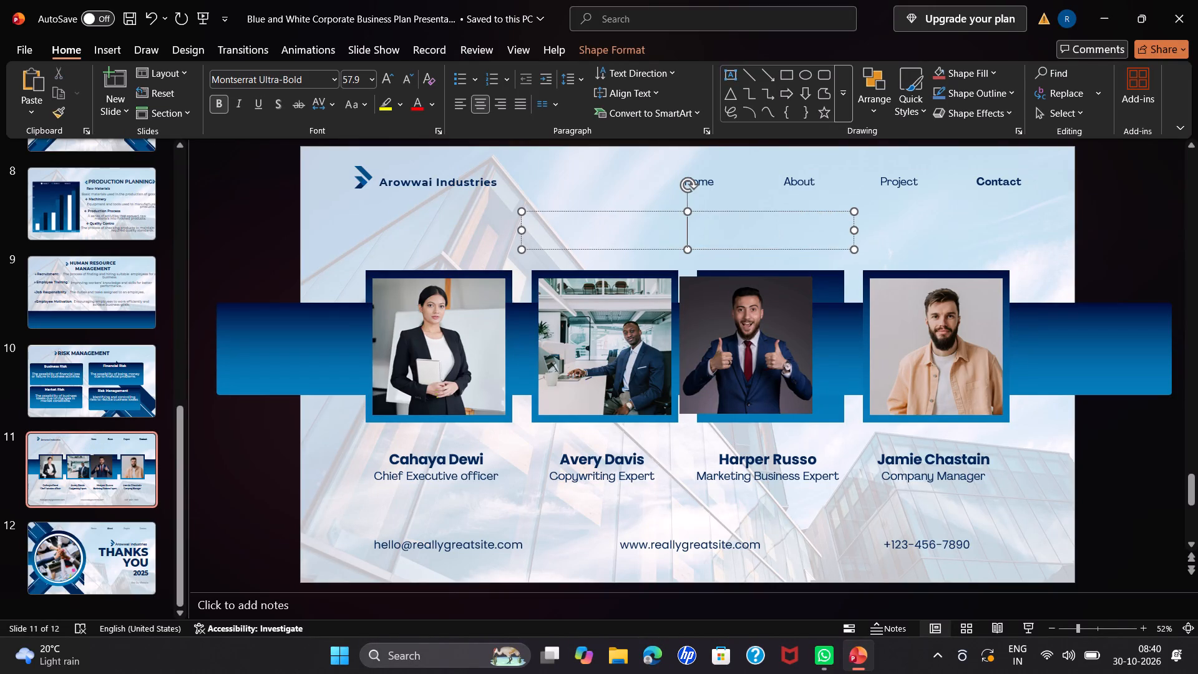
pyautogui.hotkey('ctrl', 'v')
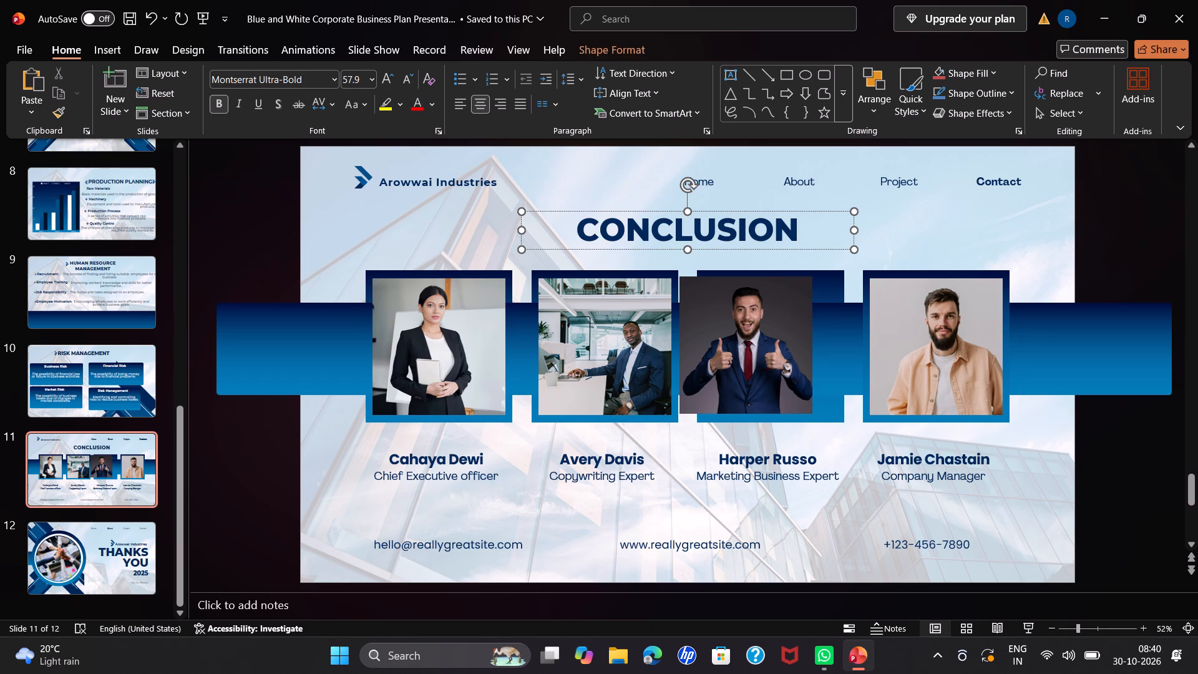
# Delete the first three team member photos, from the left, on the Conclusion slide.
pyautogui.click(935, 223)
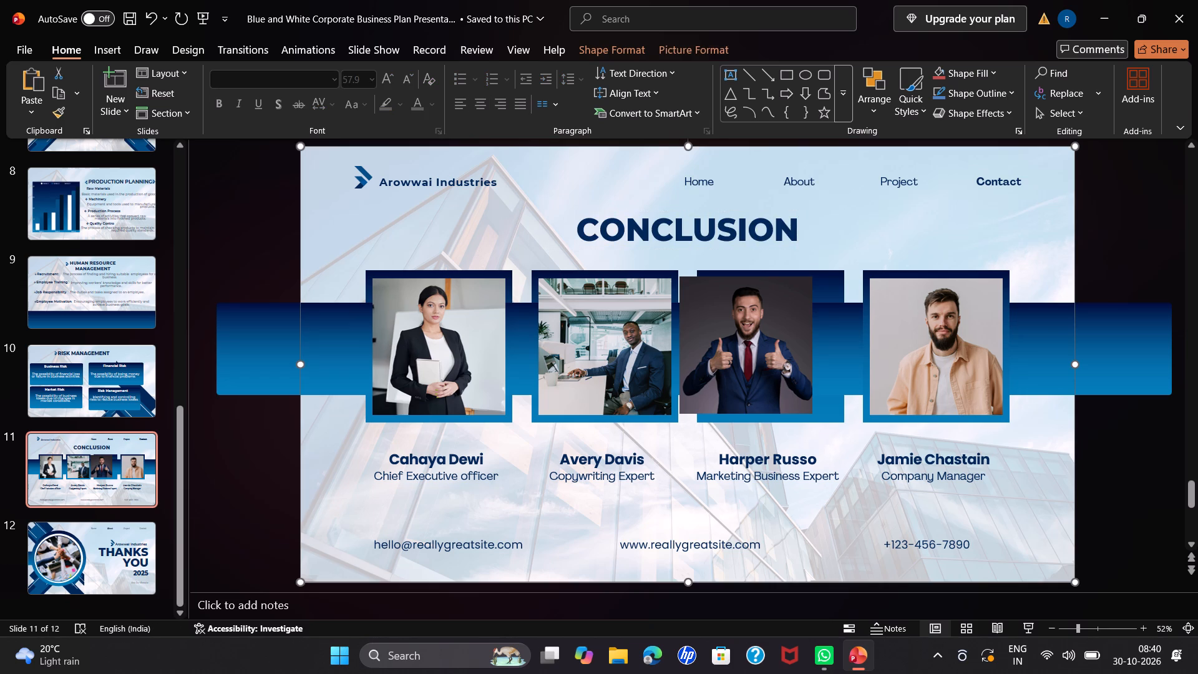
pyautogui.click(454, 372)
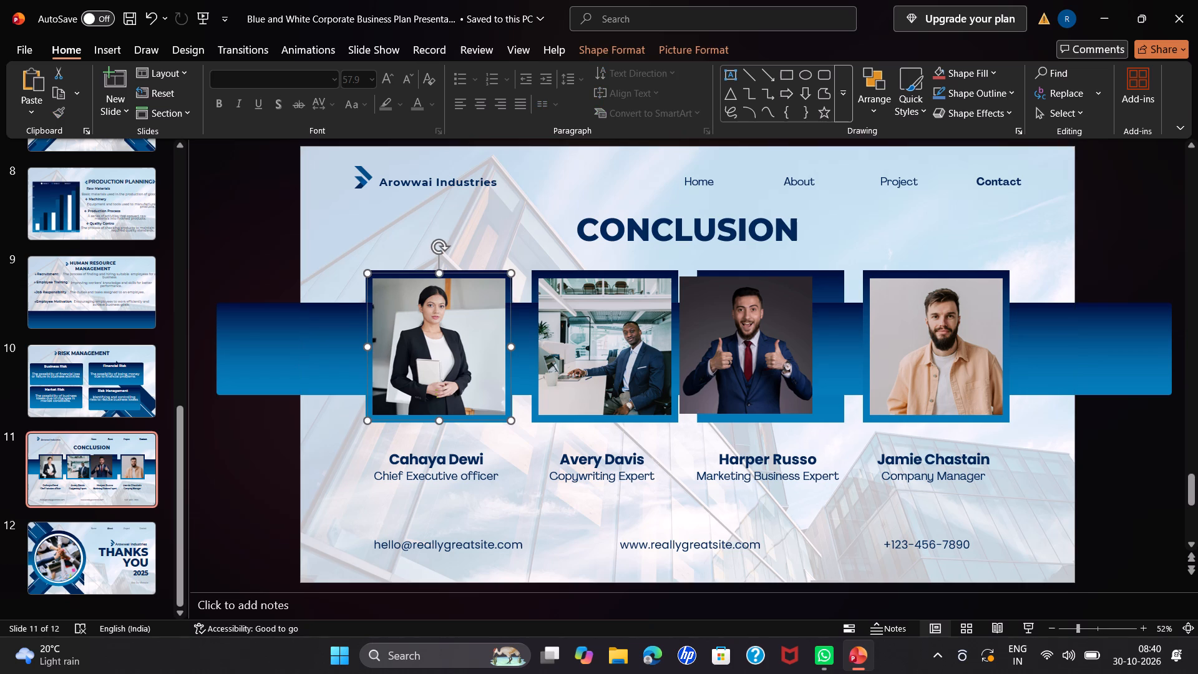
pyautogui.press('BackSpace')
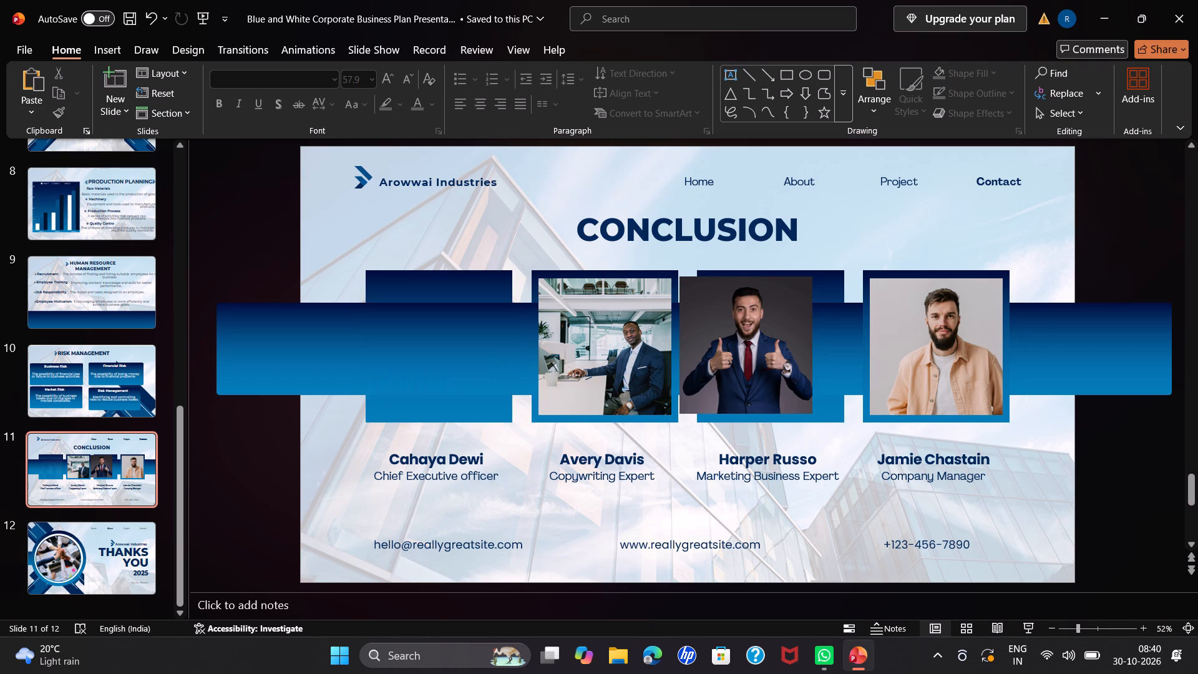
pyautogui.click(610, 385)
pyautogui.press('BackSpace')
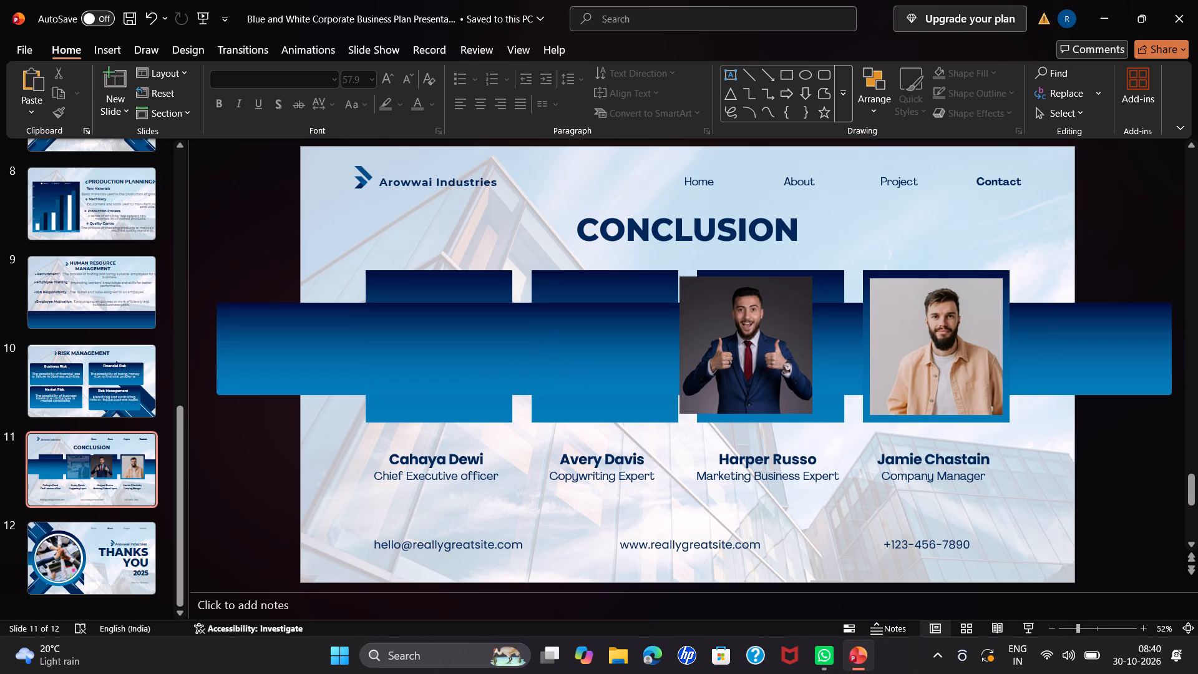
pyautogui.click(740, 367)
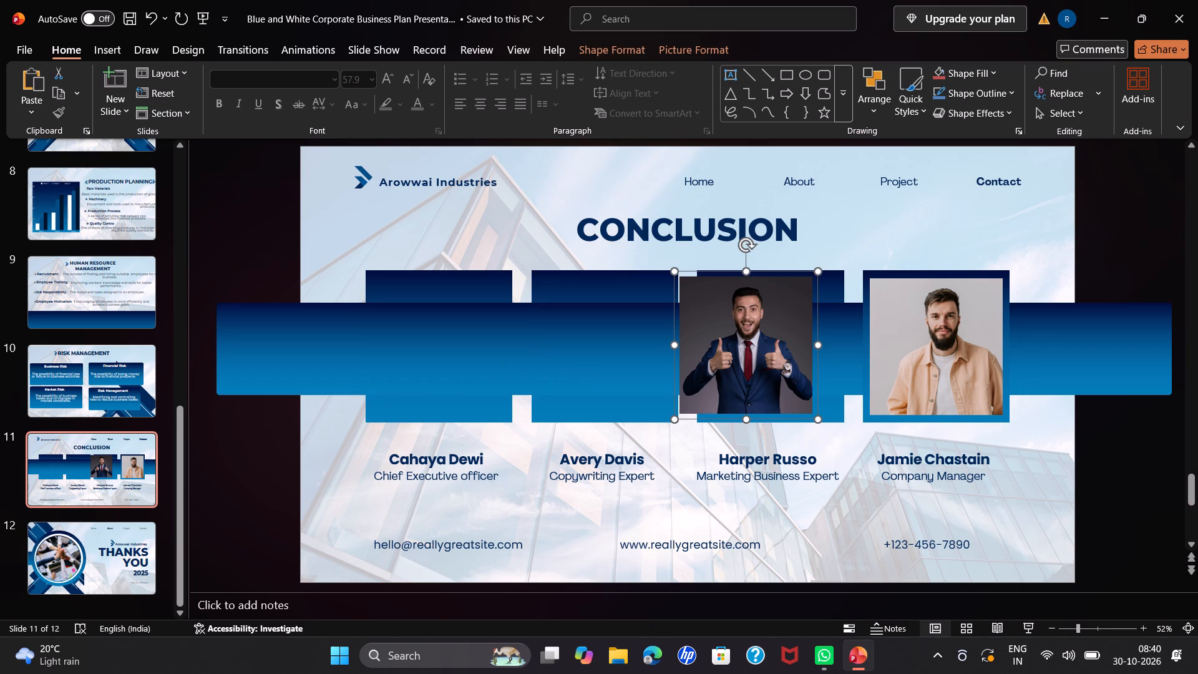
pyautogui.press('BackSpace')
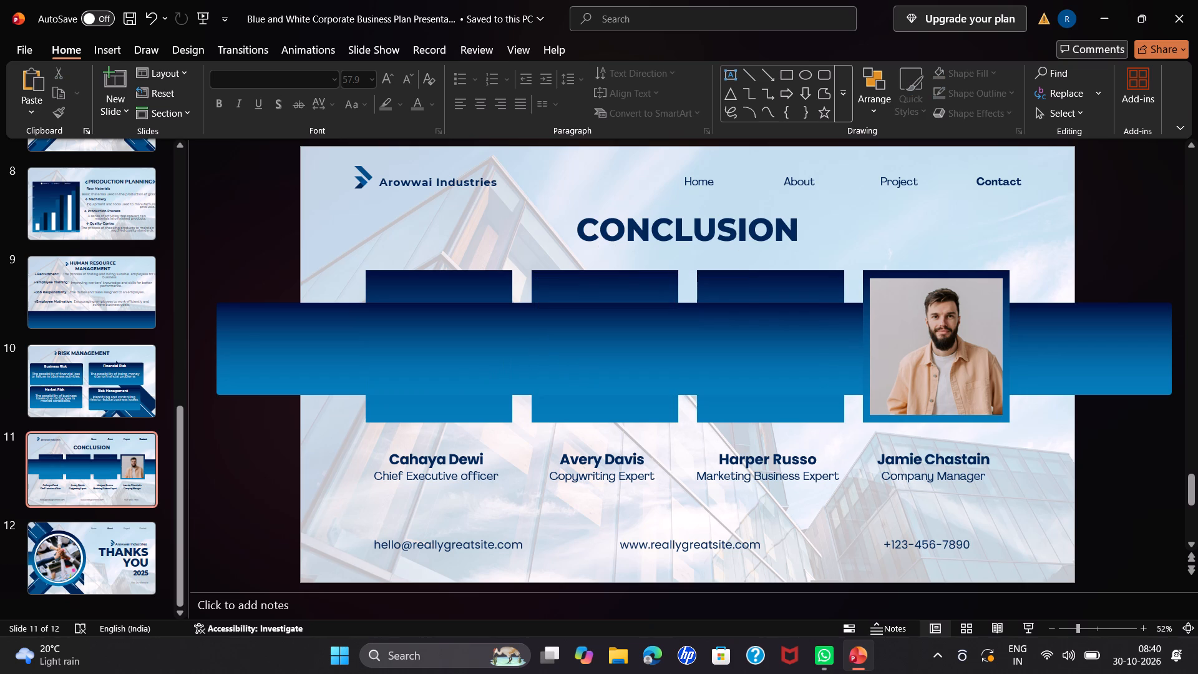
# Delete the remaining team member photo above the Company Manager caption on the Conclusion slide.
pyautogui.click(915, 338)
pyautogui.press('BackSpace')
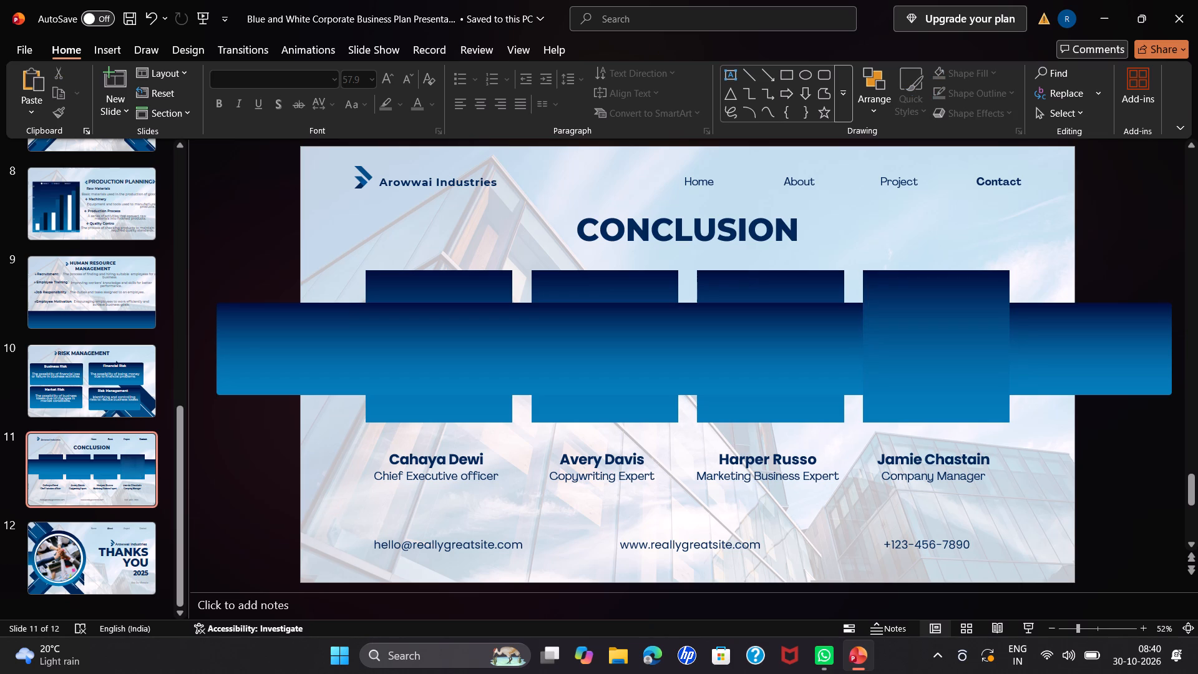
# Move the wide blue gradient bar down off the four blue squares on the Conclusion slide and delete it.
pyautogui.click(830, 323)
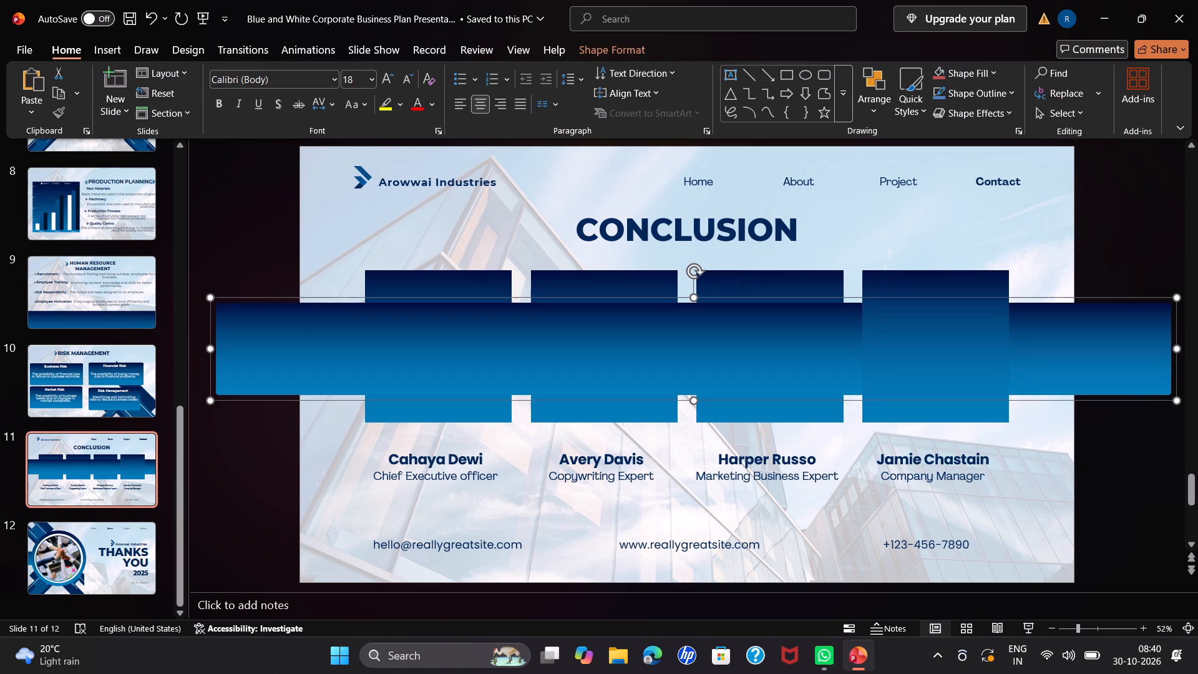
pyautogui.moveTo(825, 296); pyautogui.dragTo(825, 295)
pyautogui.moveTo(825, 295); pyautogui.dragTo(763, 505)
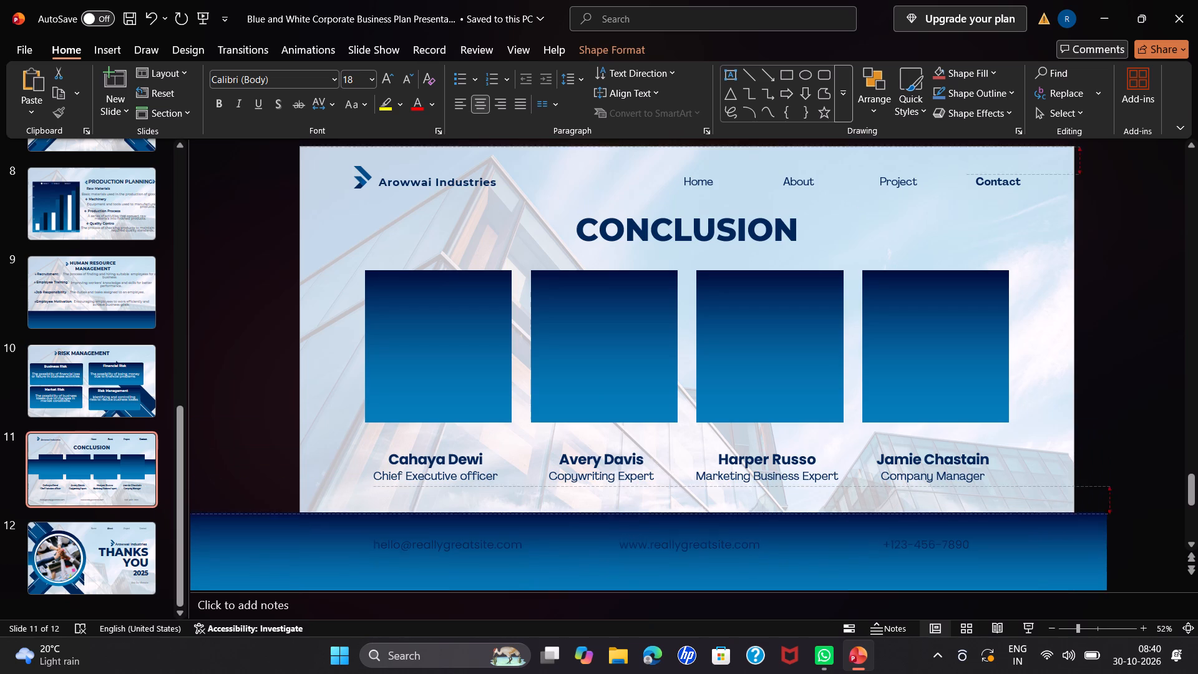
pyautogui.moveTo(763, 505); pyautogui.dragTo(785, 461)
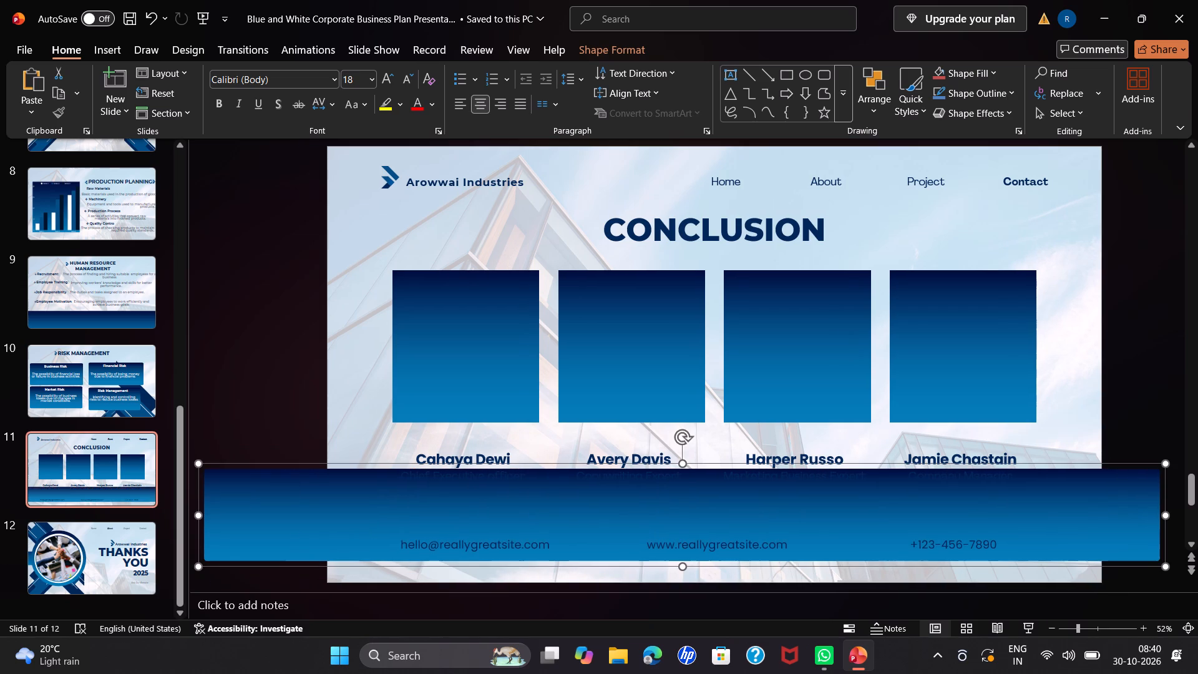
pyautogui.click(726, 461)
pyautogui.press('BackSpace')
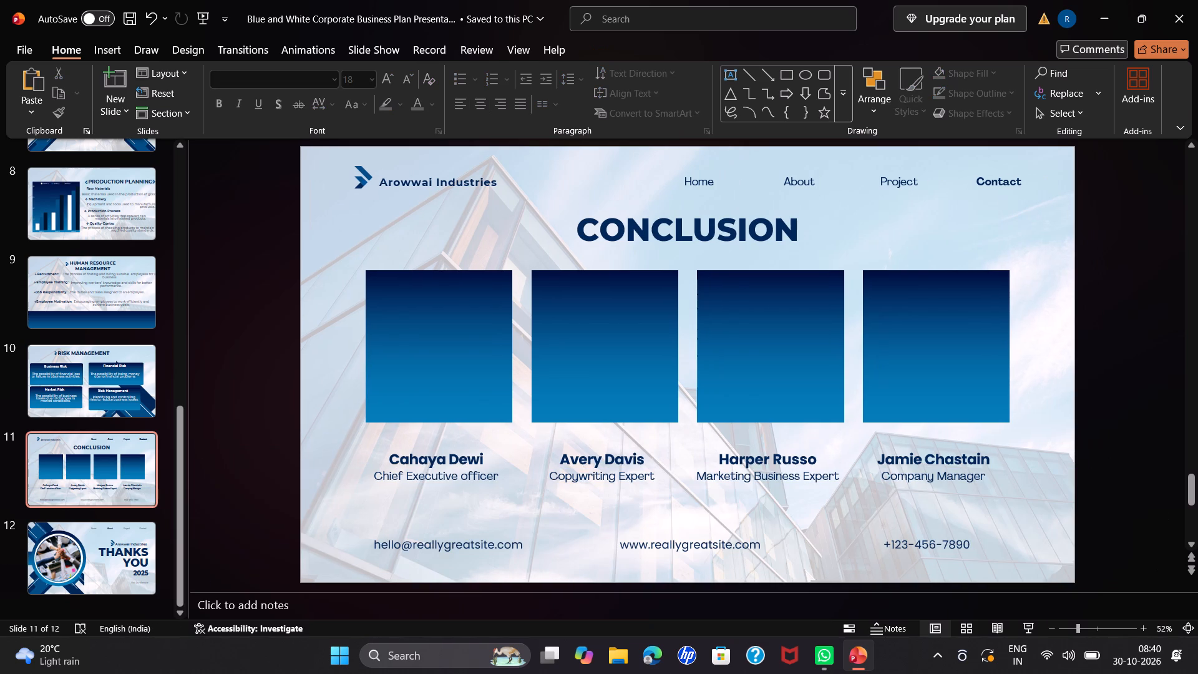
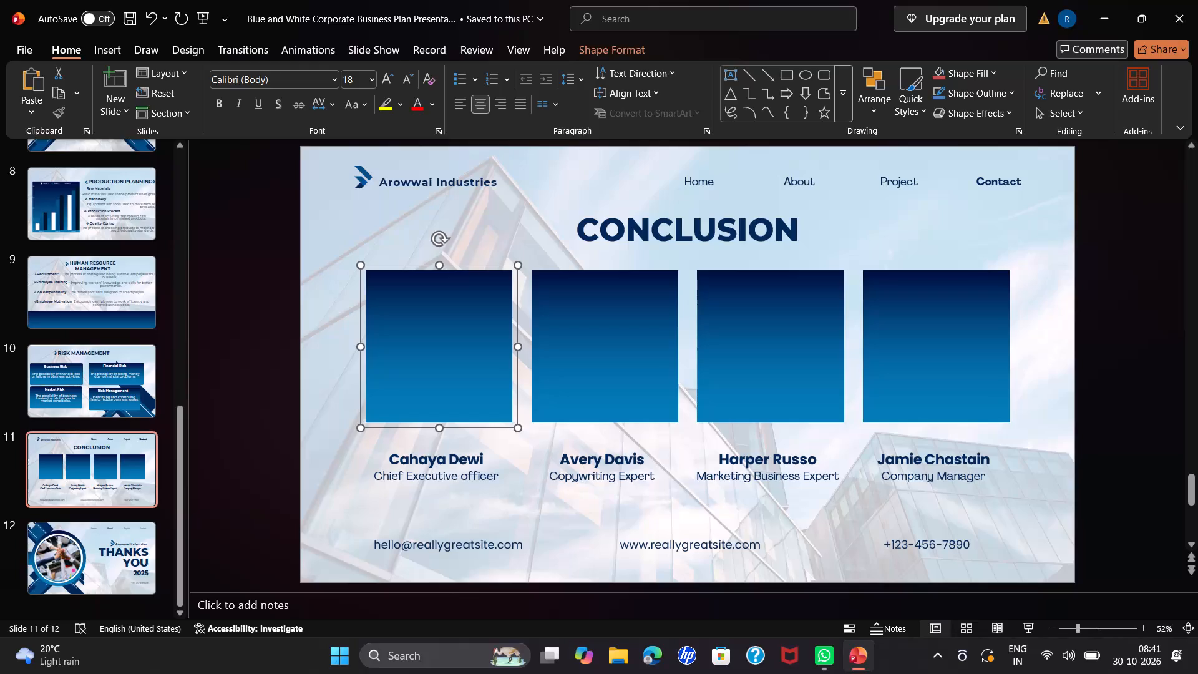
# Shorten the first blue rectangle on the Conclusion slide to a shallow horizontal bar over one-third its height, shifted slightly left and down.
pyautogui.moveTo(477, 266); pyautogui.dragTo(477, 265)
pyautogui.moveTo(477, 265); pyautogui.dragTo(460, 263)
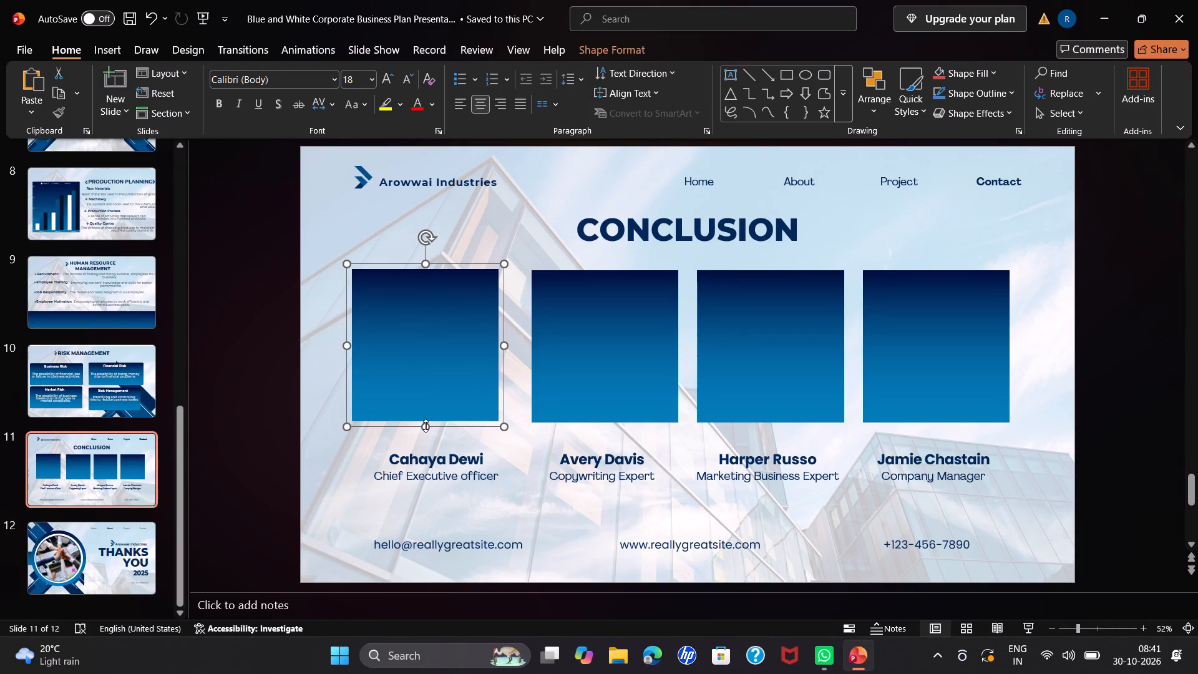
pyautogui.moveTo(426, 426); pyautogui.dragTo(436, 363)
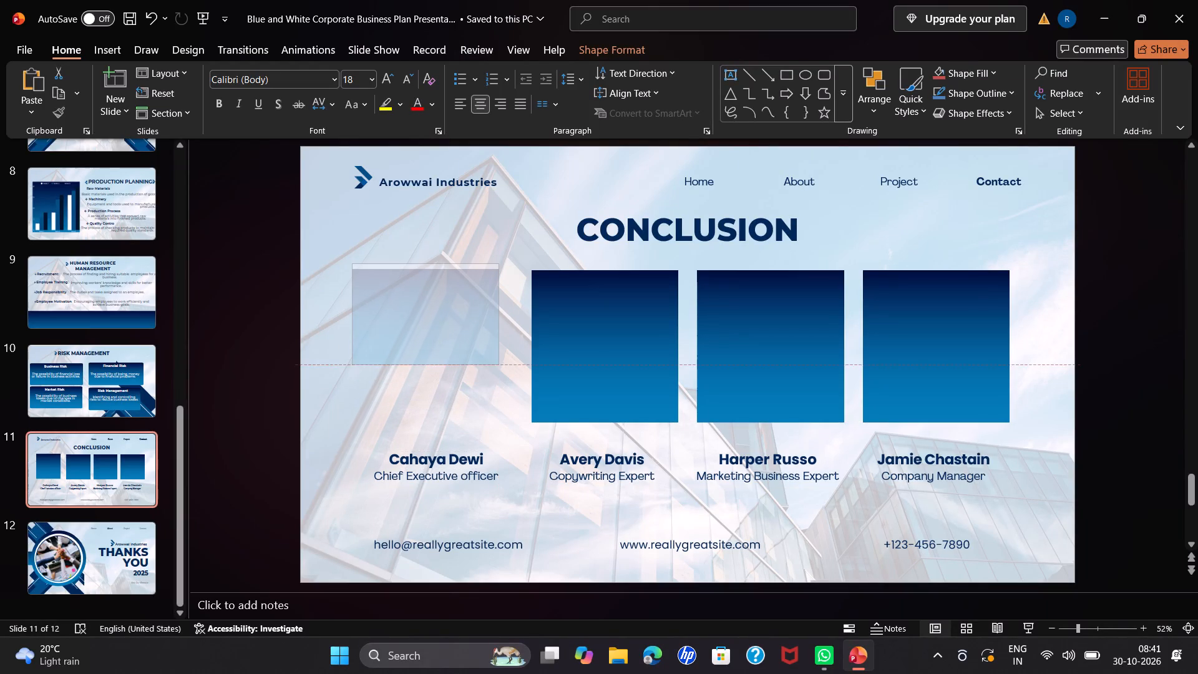
pyautogui.moveTo(436, 363); pyautogui.dragTo(442, 325)
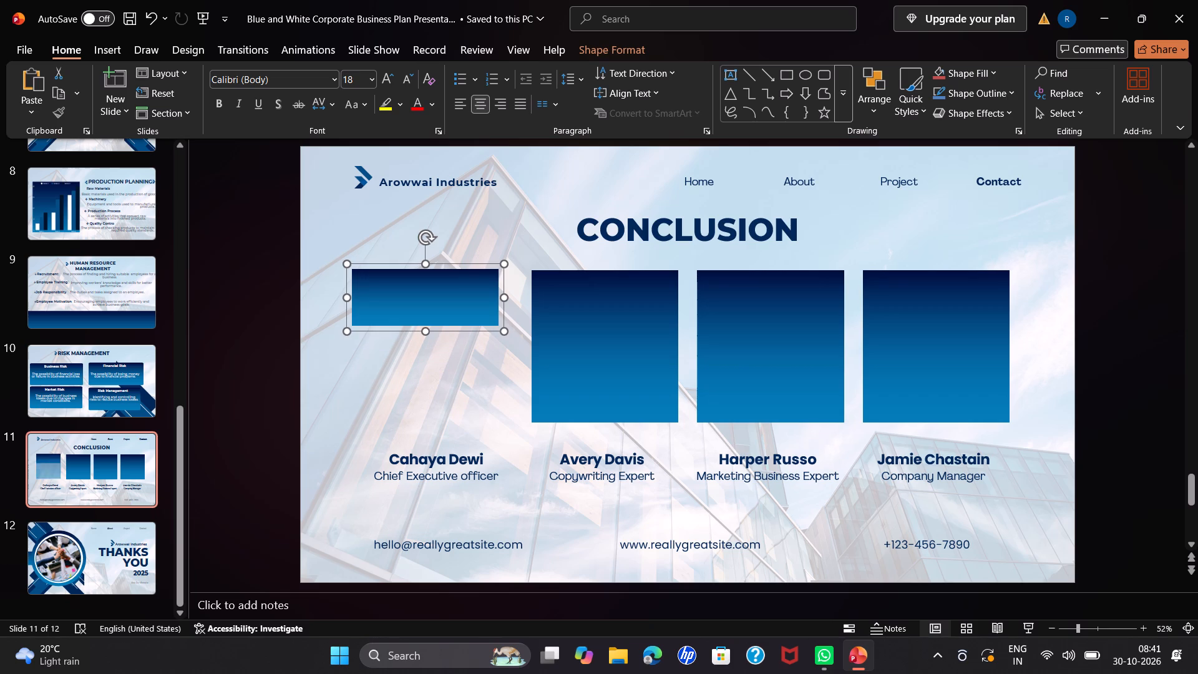
pyautogui.moveTo(447, 262); pyautogui.dragTo(449, 273)
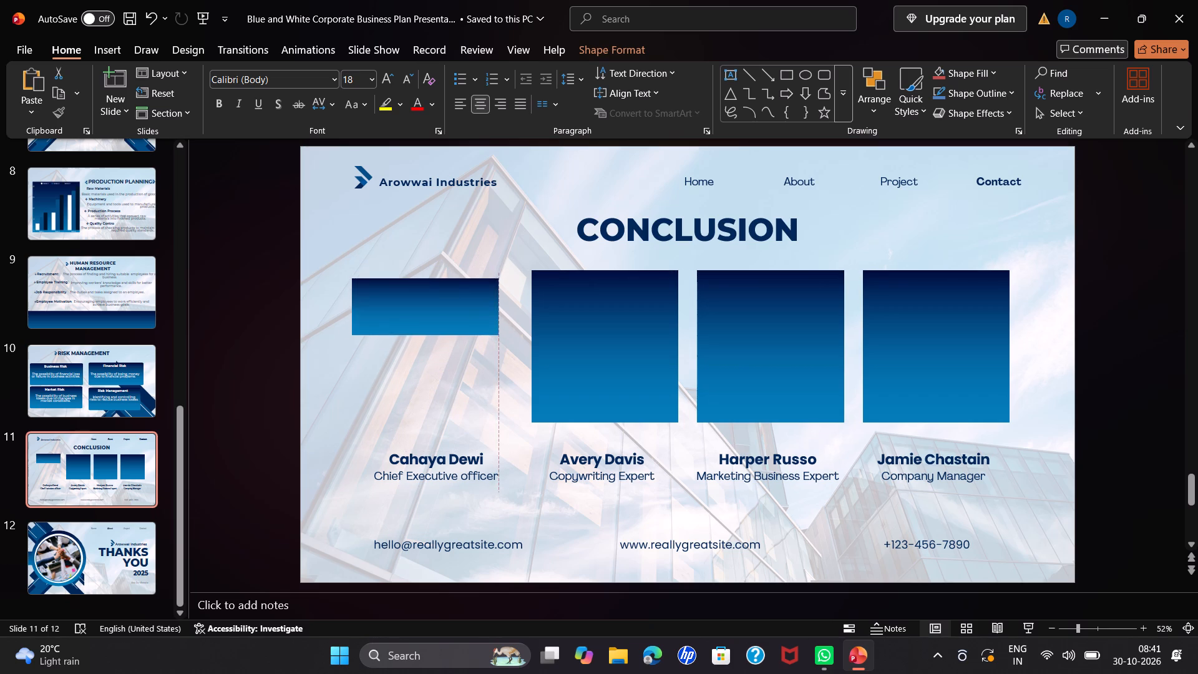
# Move the short blue box on the Conclusion slide close to the slide's left edge and widen it rightward.
pyautogui.moveTo(449, 273); pyautogui.dragTo(421, 304)
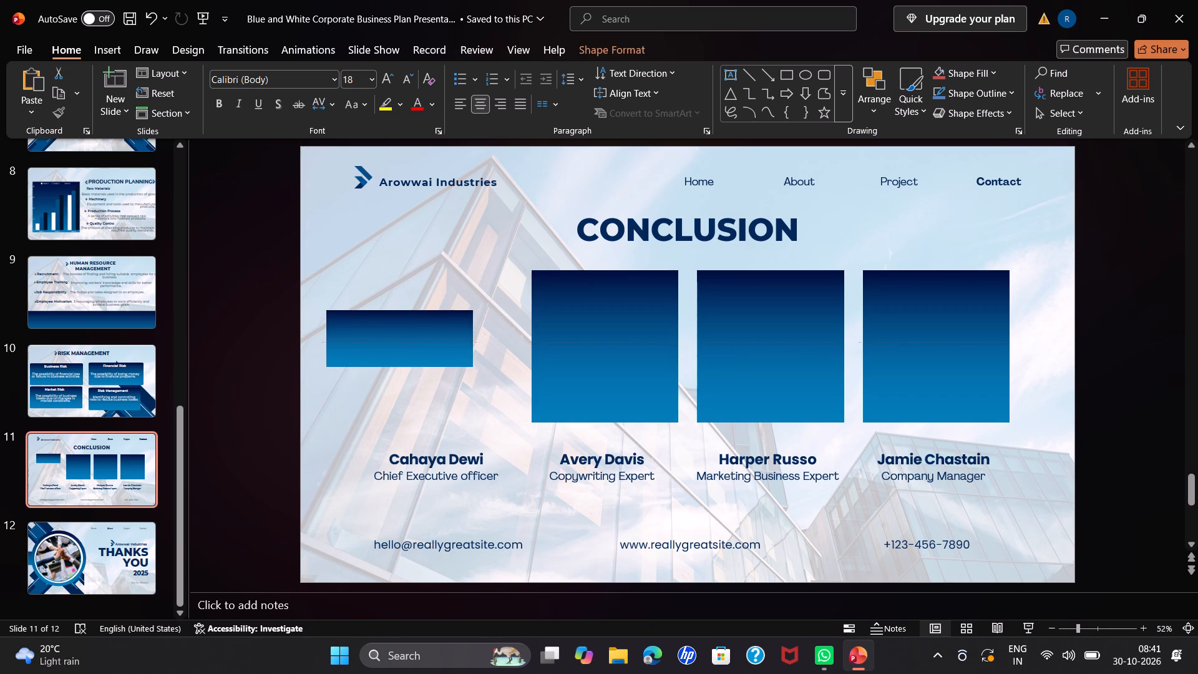
pyautogui.moveTo(421, 304); pyautogui.dragTo(409, 276)
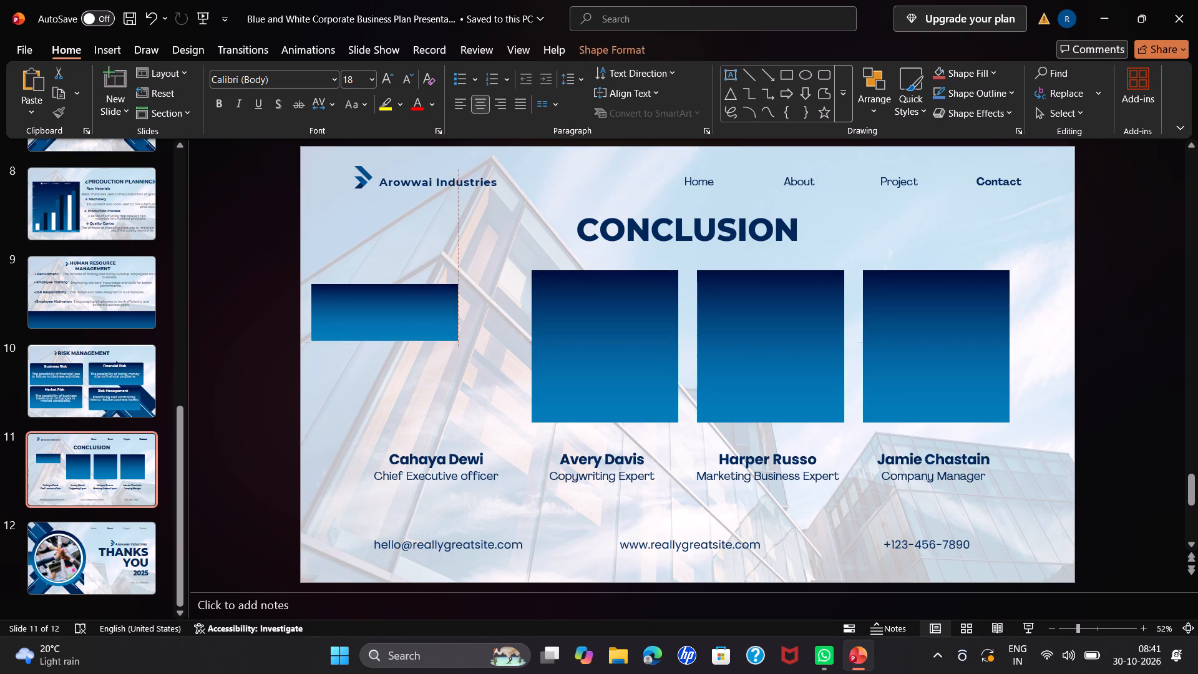
pyautogui.moveTo(409, 276); pyautogui.dragTo(406, 265)
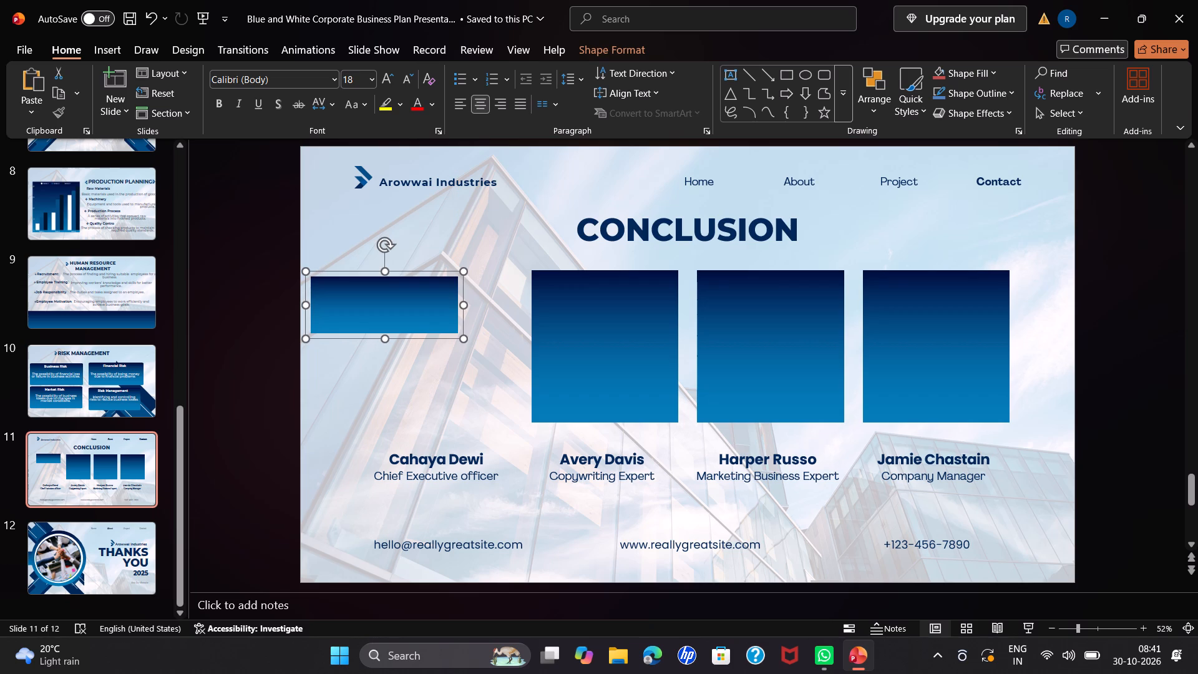
pyautogui.moveTo(463, 303); pyautogui.dragTo(463, 303)
pyautogui.moveTo(463, 303); pyautogui.dragTo(485, 307)
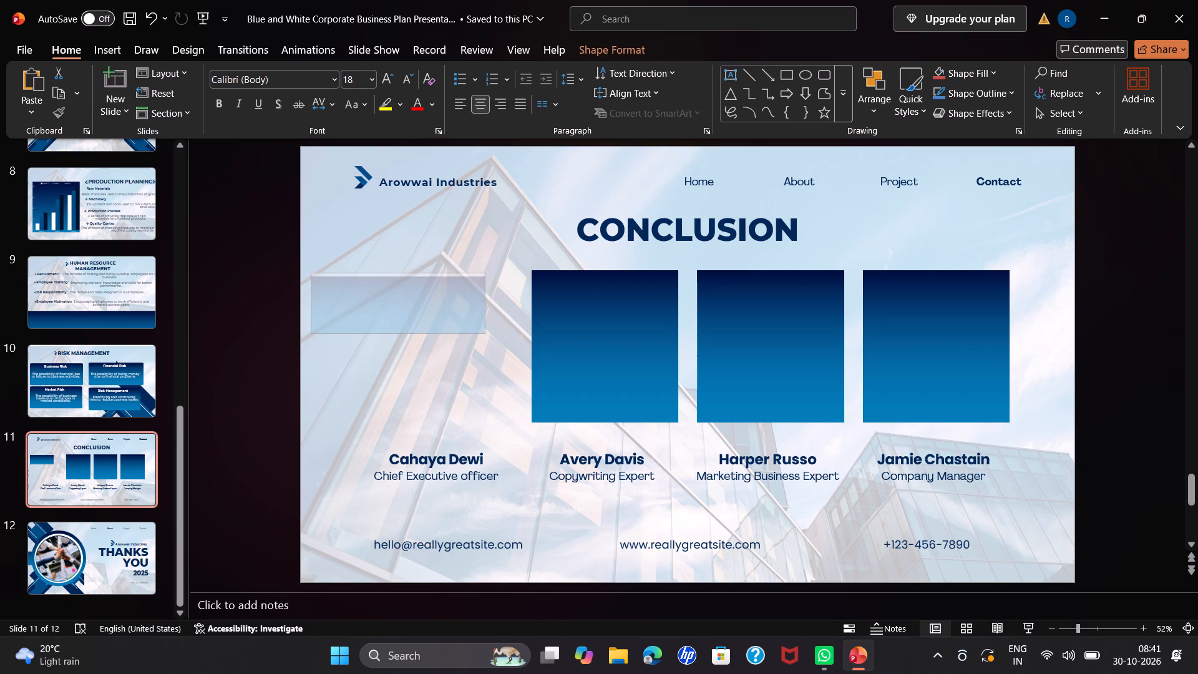
pyautogui.moveTo(485, 307); pyautogui.dragTo(489, 305)
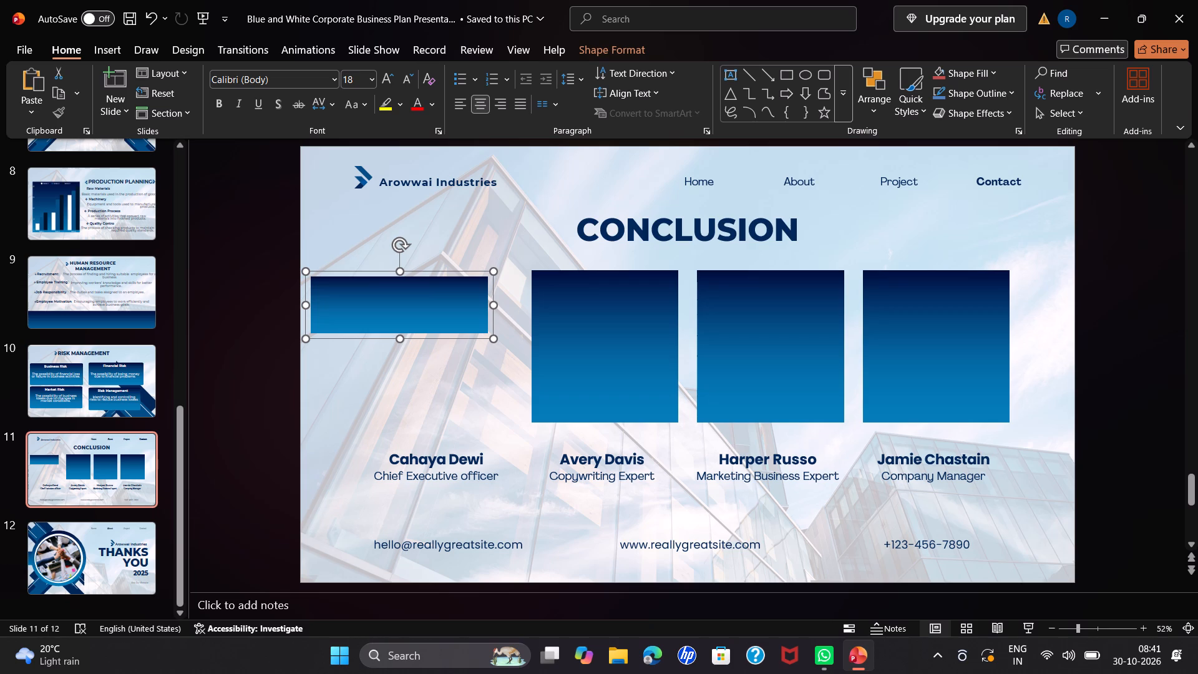
# Delete the Home, About, Project and Contact navigation group from the Conclusion slide.
pyautogui.click(710, 182)
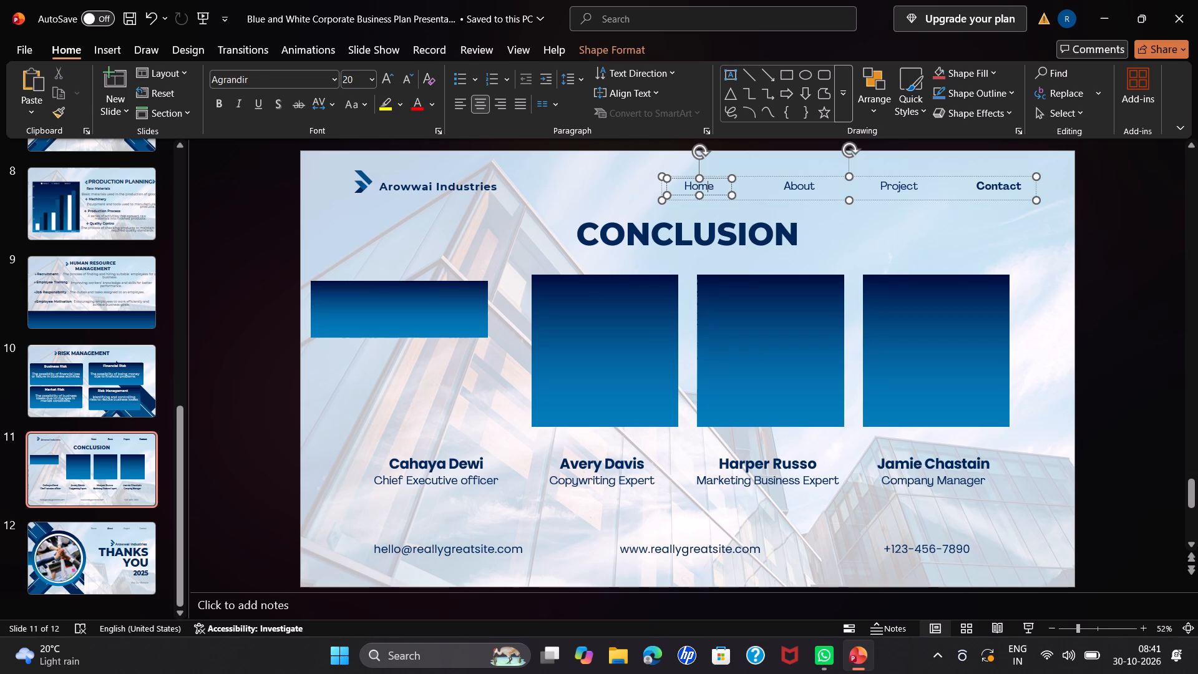
pyautogui.click(763, 175)
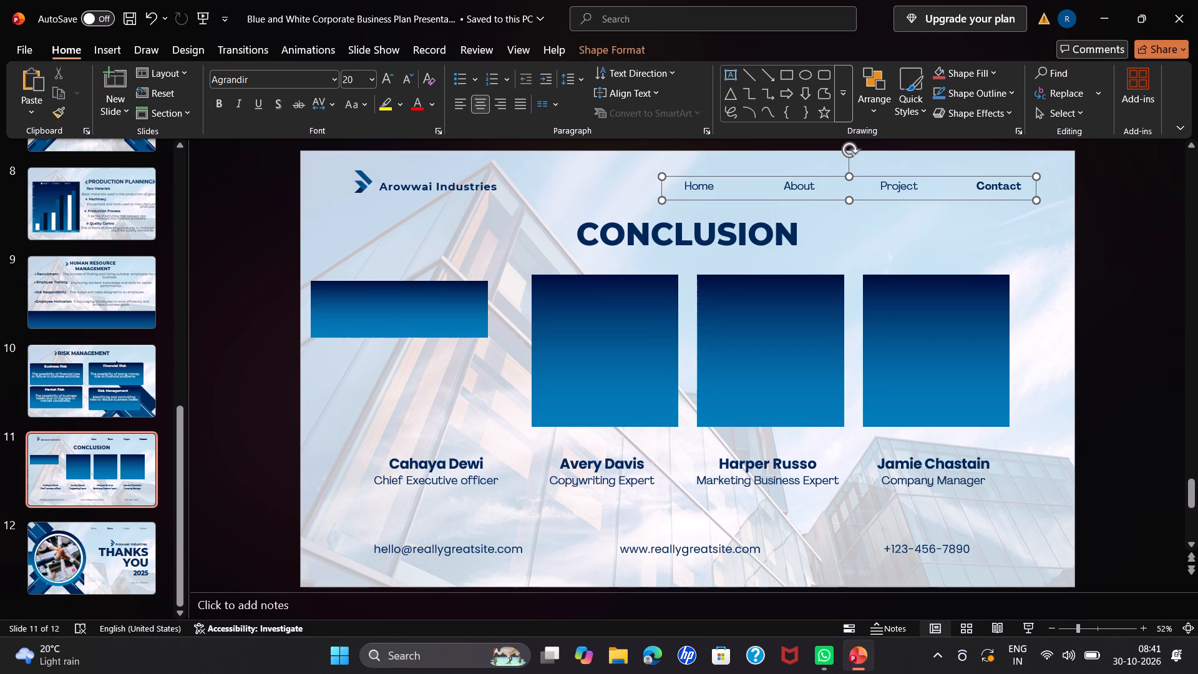
pyautogui.press('BackSpace')
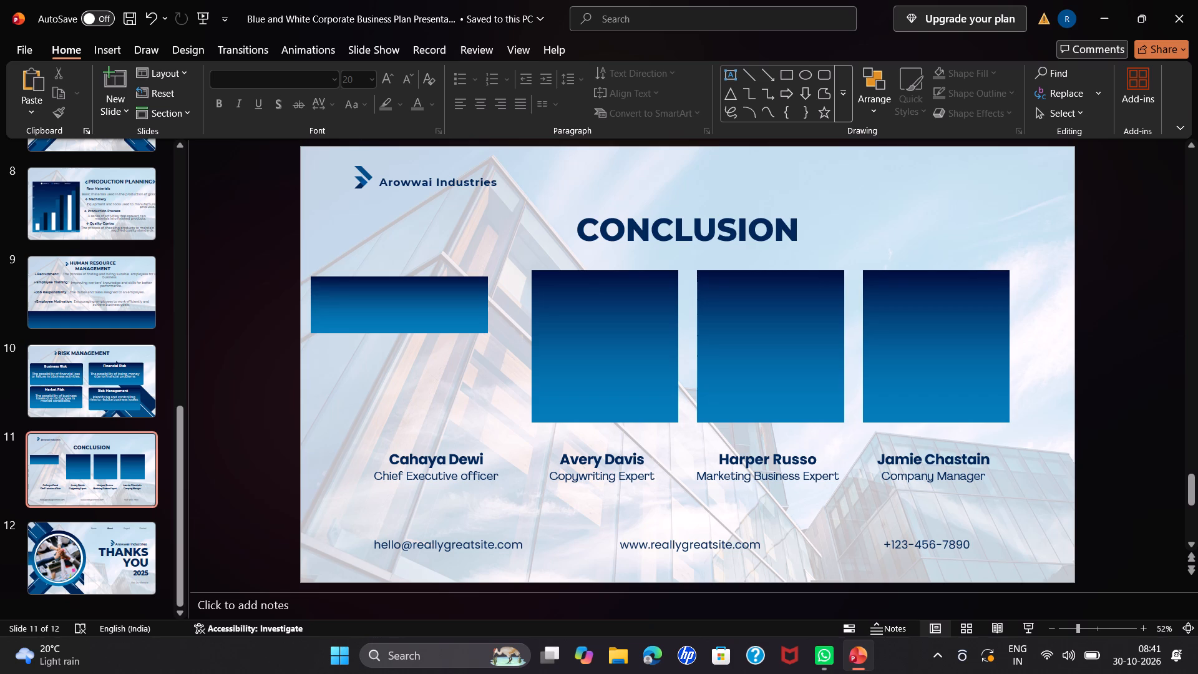
# Move the arrow logo from beside the Arowwai Industries name to just before the CONCLUSION title.
pyautogui.click(363, 176)
pyautogui.click(363, 176)
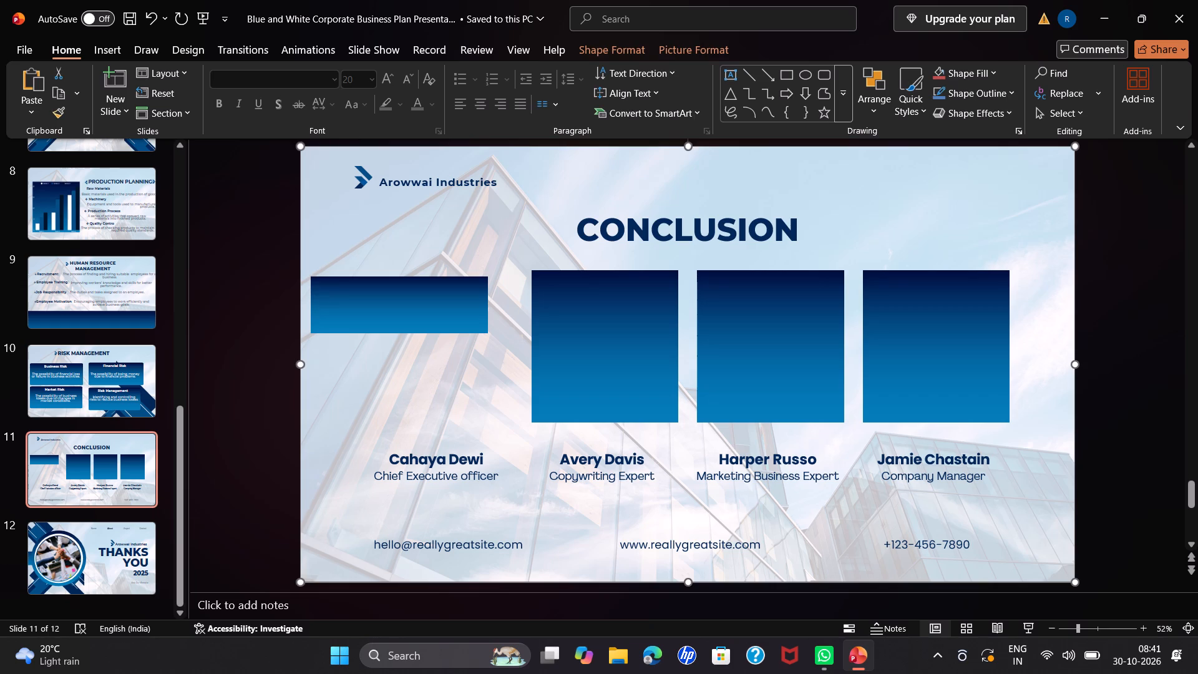
pyautogui.click(363, 176)
pyautogui.click(363, 179)
pyautogui.click(363, 182)
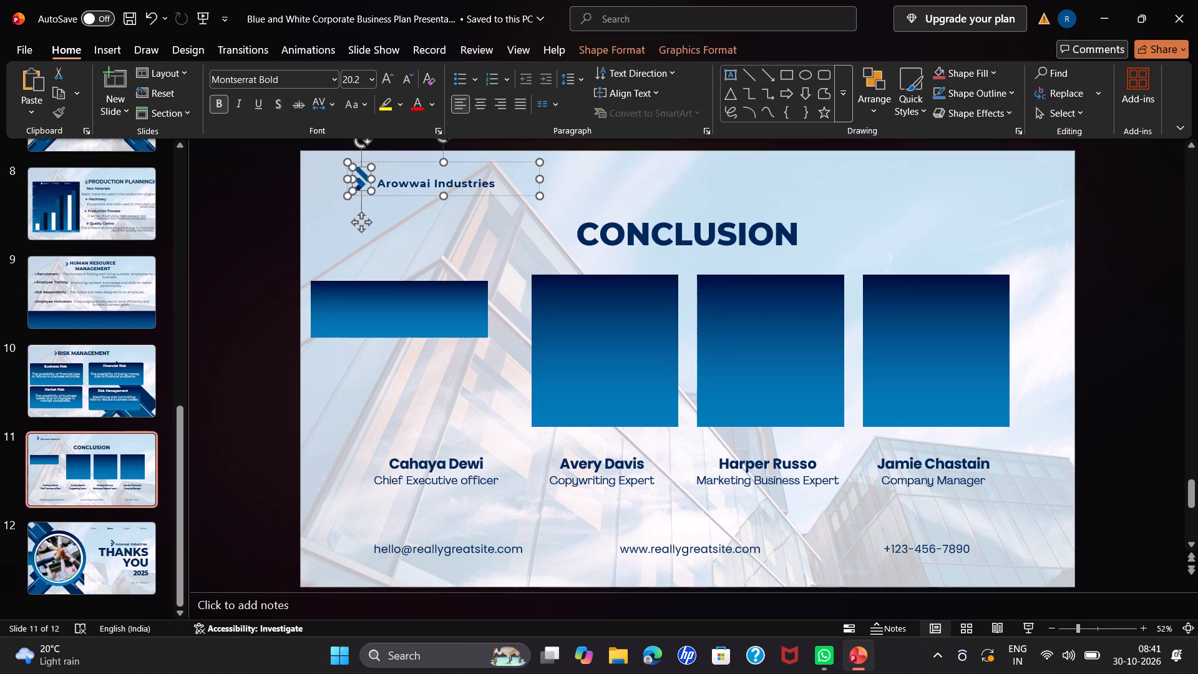
pyautogui.moveTo(361, 224); pyautogui.dragTo(485, 288)
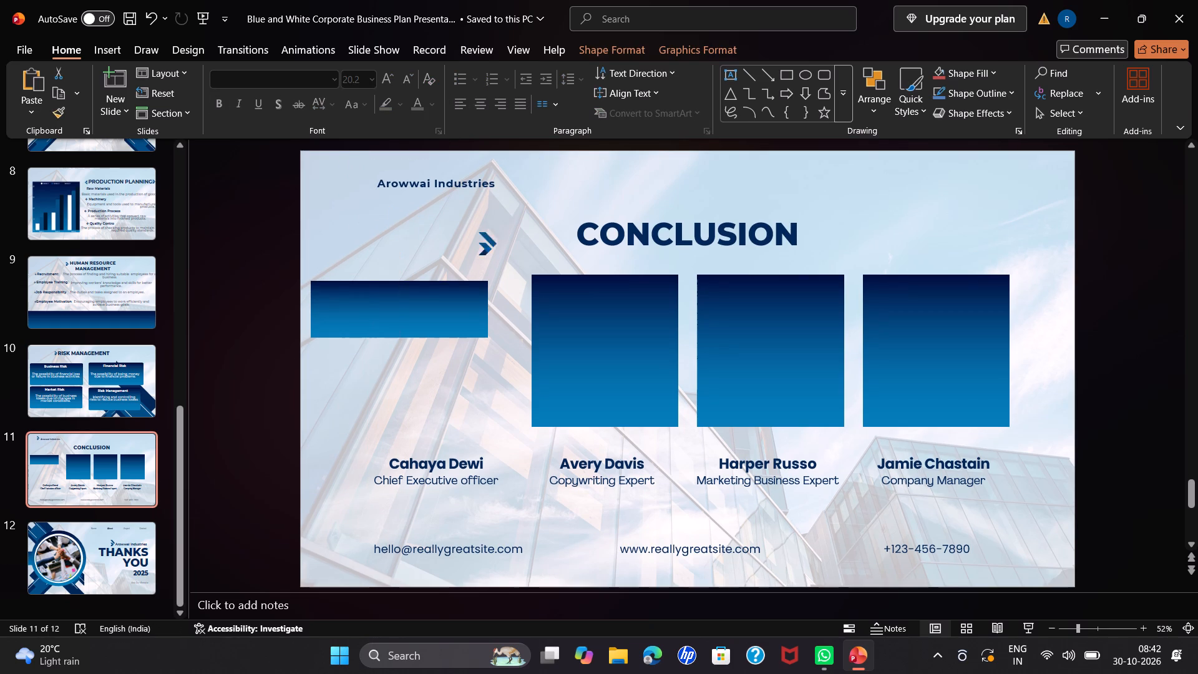
pyautogui.moveTo(485, 288); pyautogui.dragTo(547, 280)
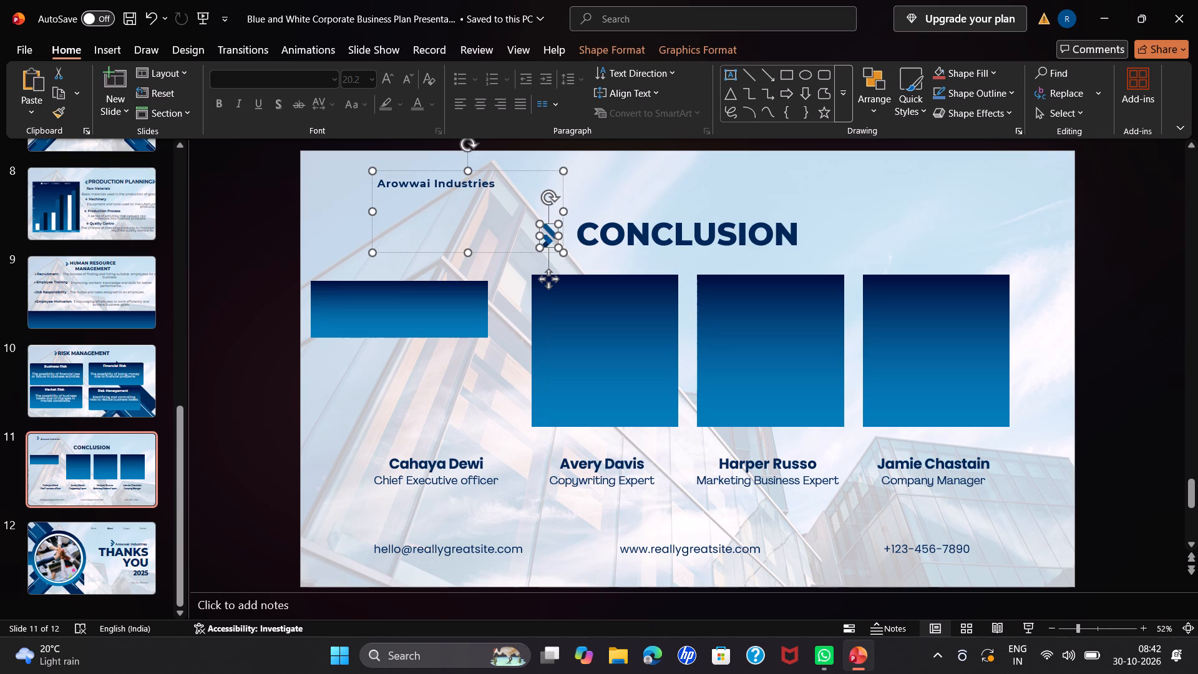
pyautogui.click(660, 260)
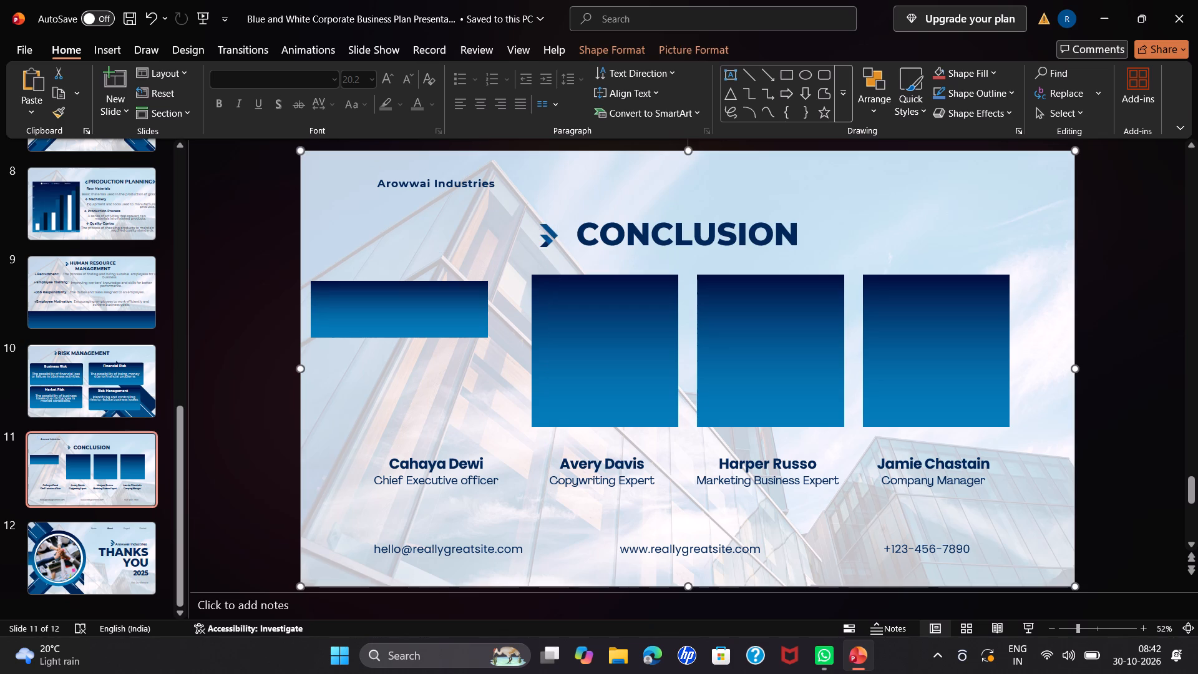
# Delete the Arowwai Industries text from the Conclusion slide.
pyautogui.moveTo(494, 185); pyautogui.dragTo(394, 175)
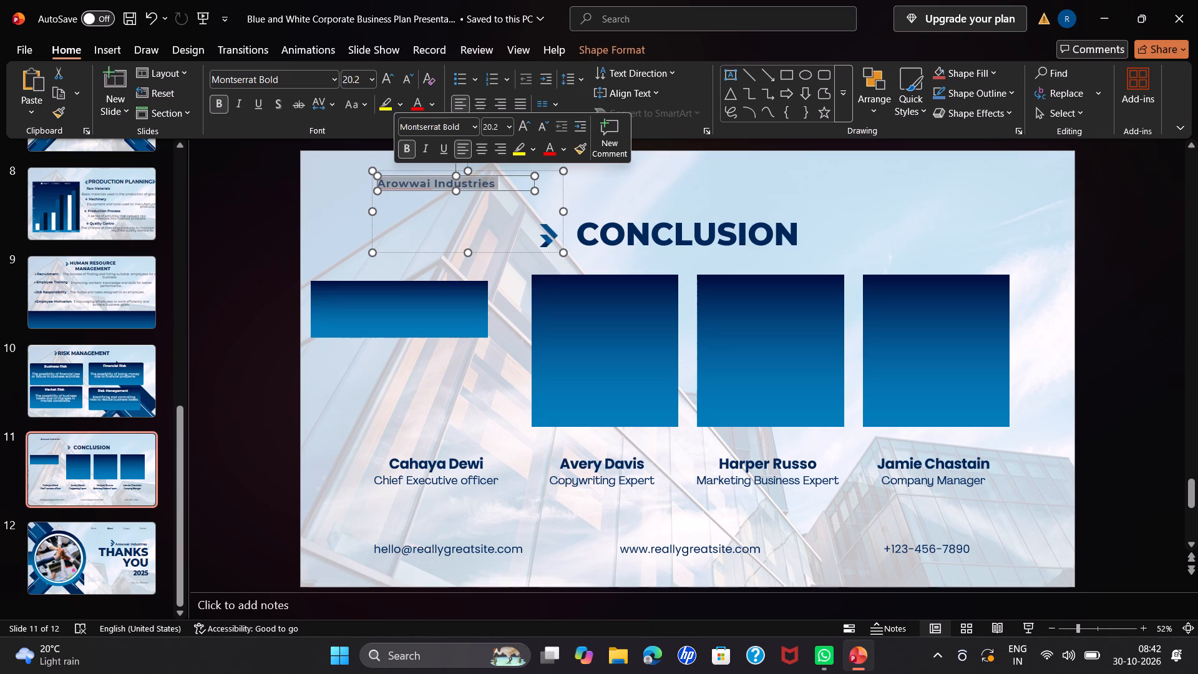
pyautogui.press('BackSpace')
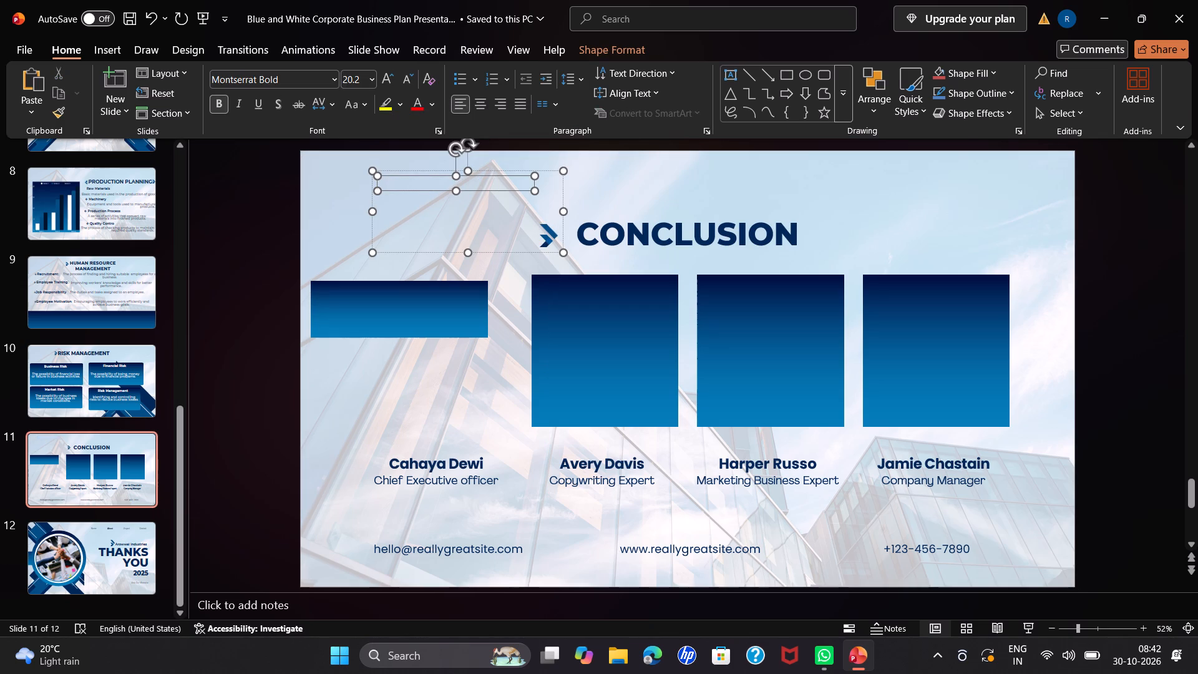
pyautogui.click(642, 214)
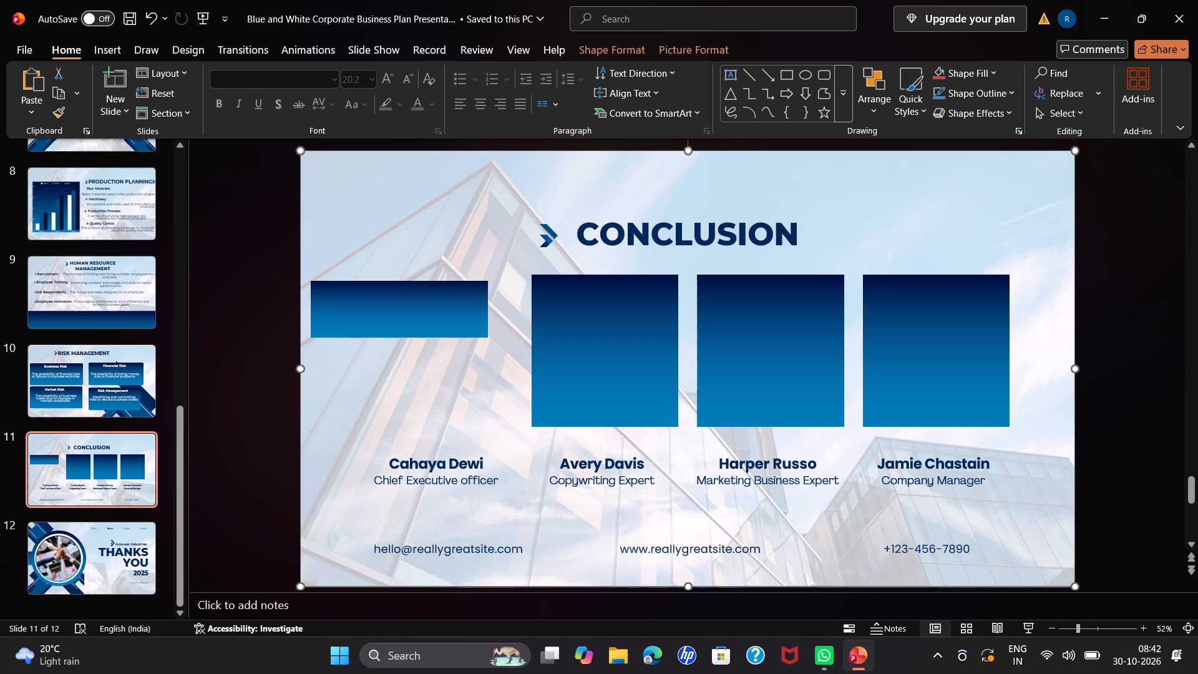
# Move the CONCLUSION title up toward the slide's top edge, keeping it roughly centred.
pyautogui.click(786, 241)
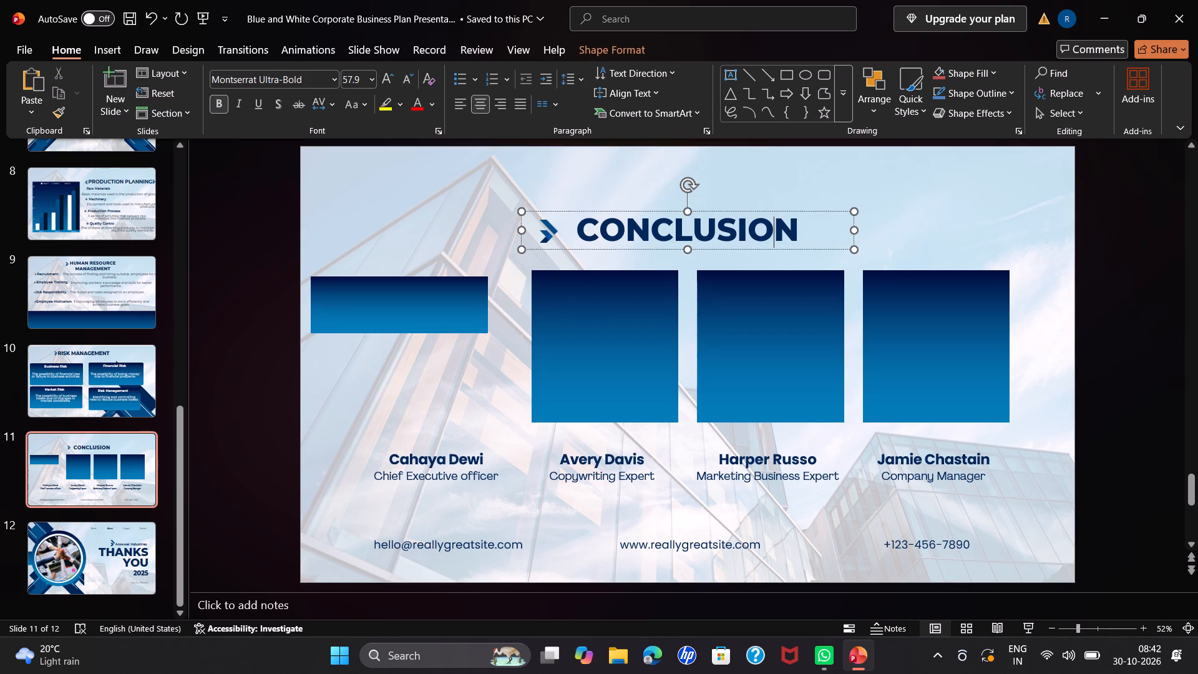
pyautogui.moveTo(728, 210); pyautogui.dragTo(728, 192)
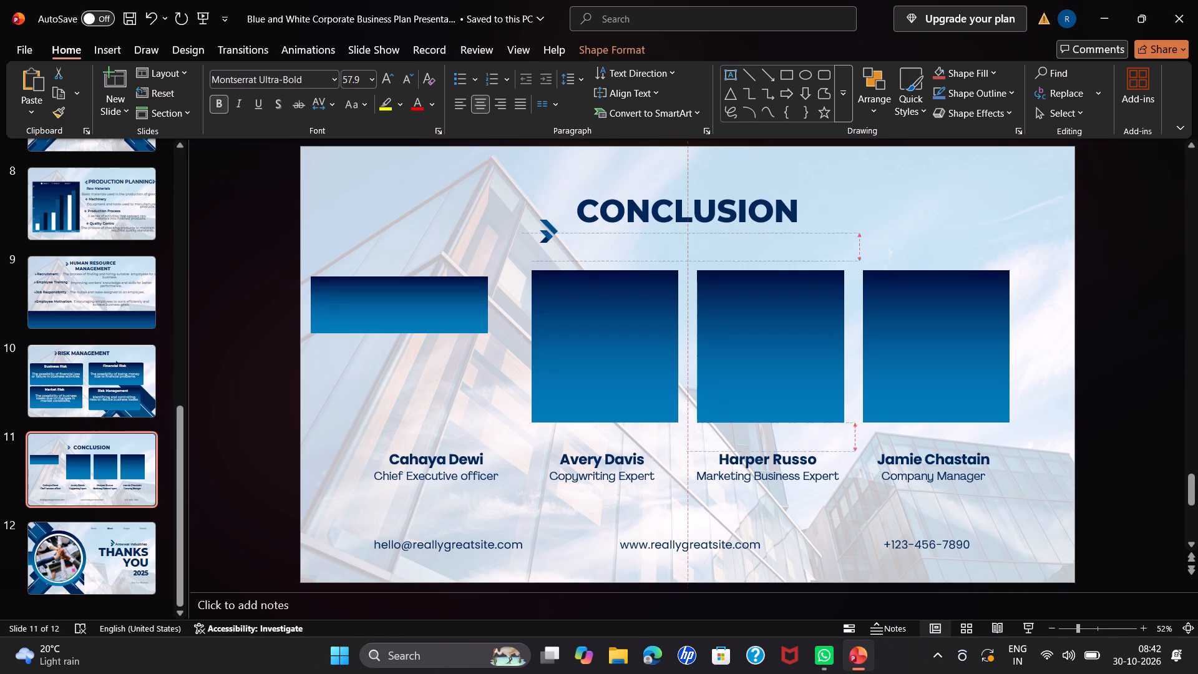
pyautogui.moveTo(728, 192); pyautogui.dragTo(724, 175)
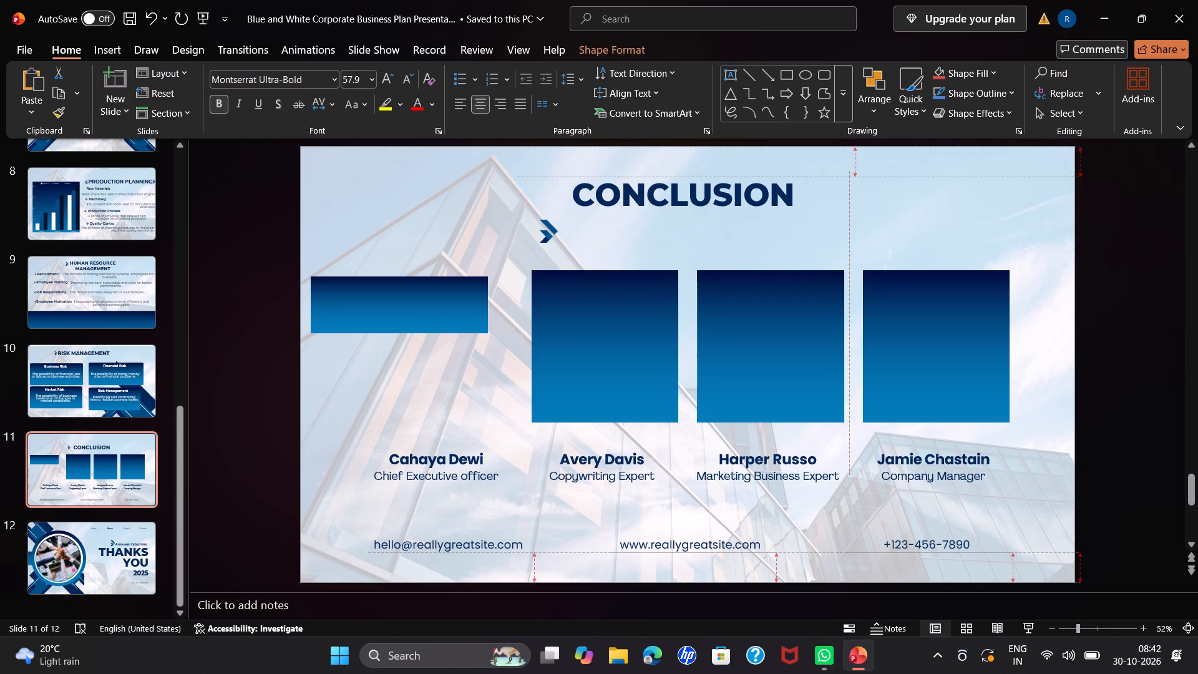
pyautogui.moveTo(724, 175); pyautogui.dragTo(724, 172)
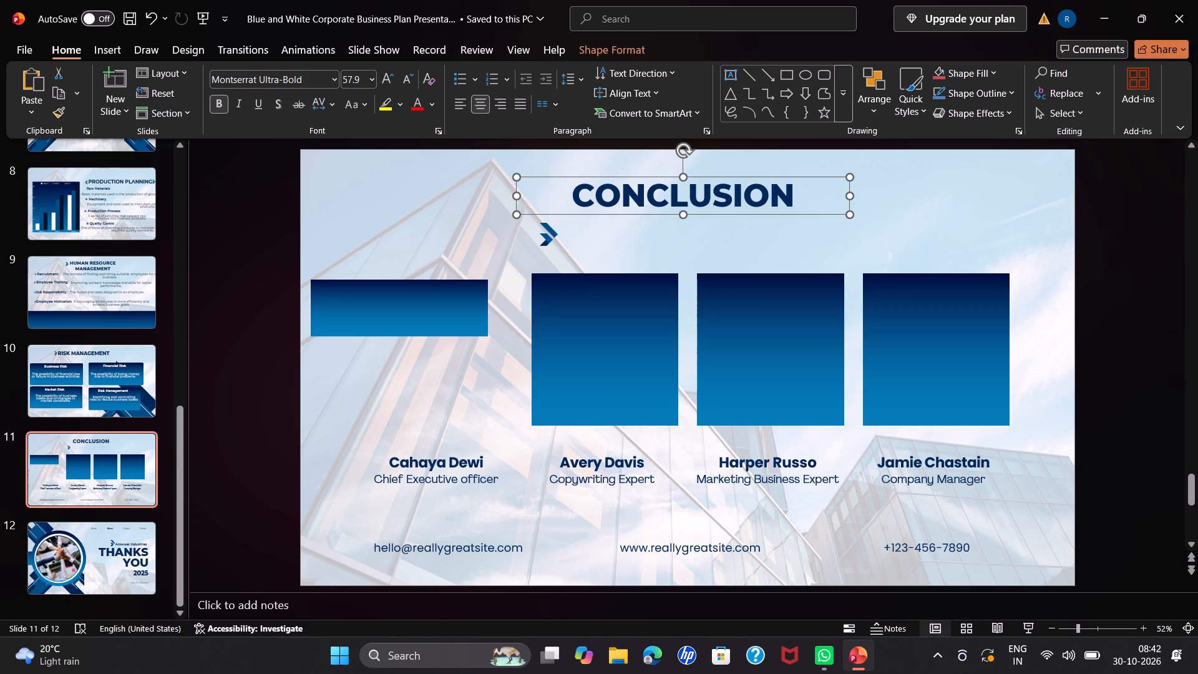
# Move the arrow logo up so it sits directly before the raised CONCLUSION title, level with it.
pyautogui.click(553, 235)
pyautogui.click(549, 237)
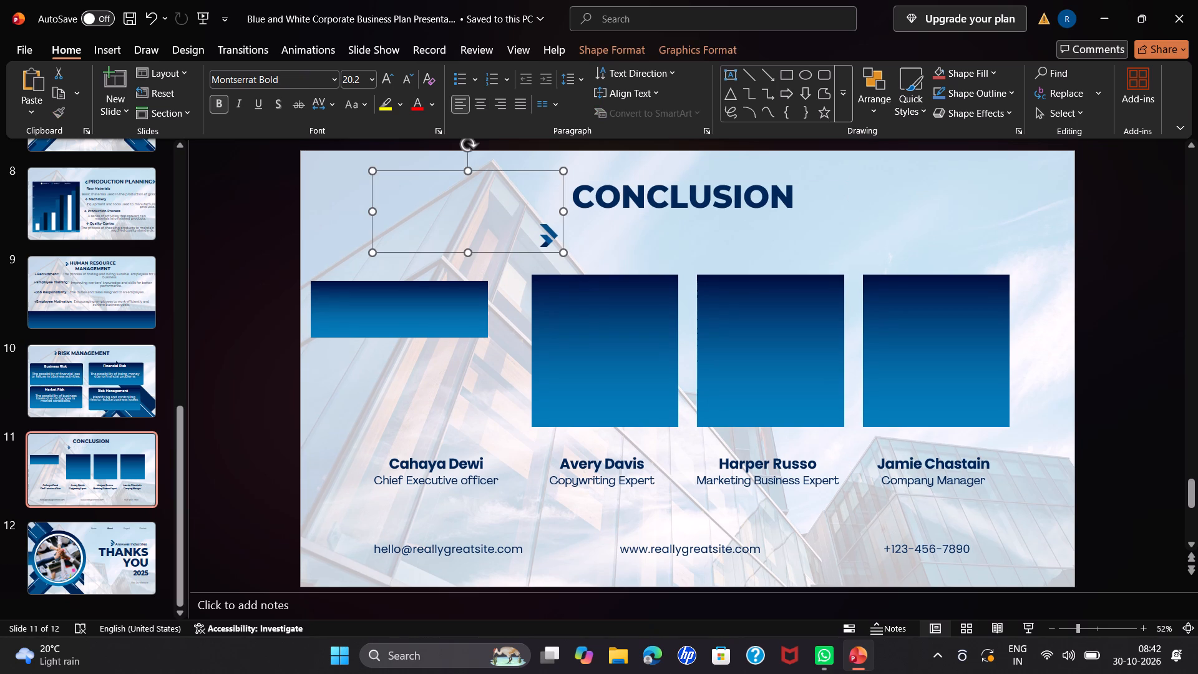
pyautogui.moveTo(548, 278); pyautogui.dragTo(548, 276)
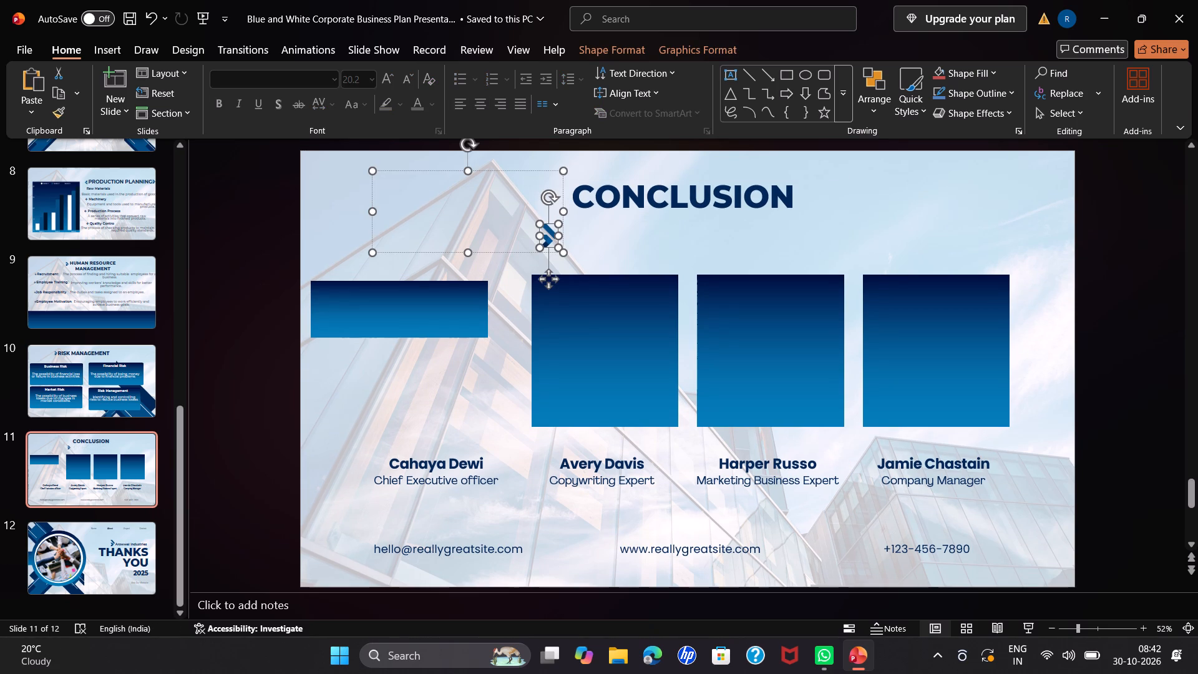
pyautogui.moveTo(548, 276); pyautogui.dragTo(556, 238)
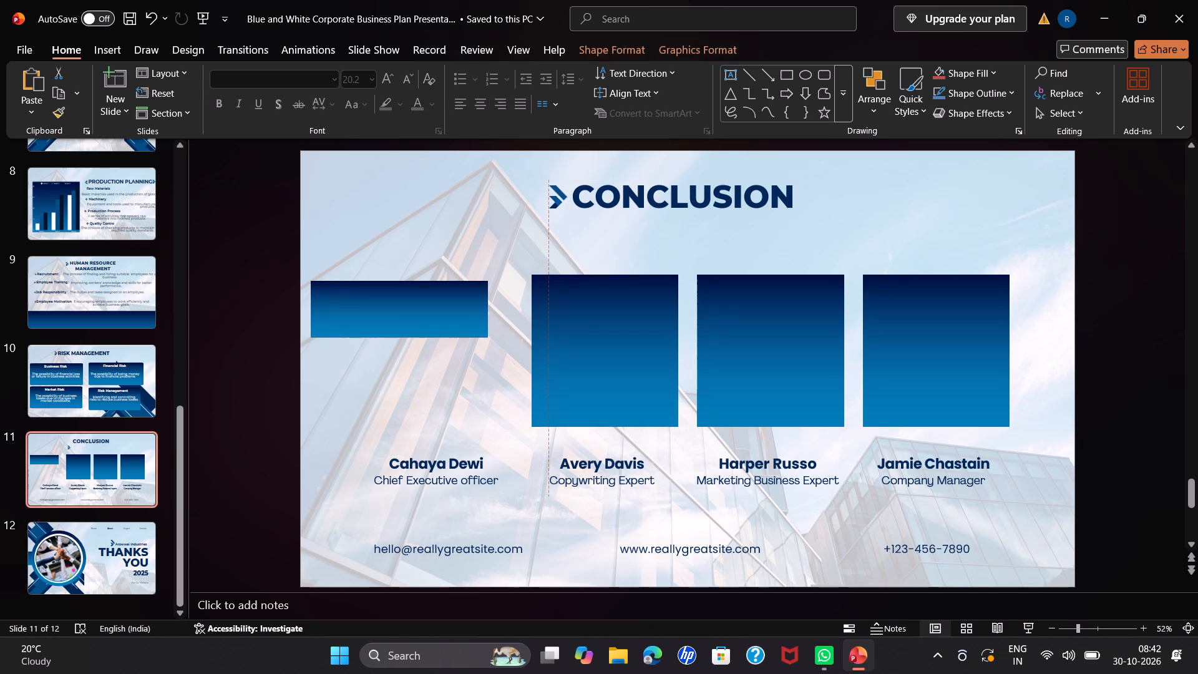
pyautogui.moveTo(556, 238); pyautogui.dragTo(557, 242)
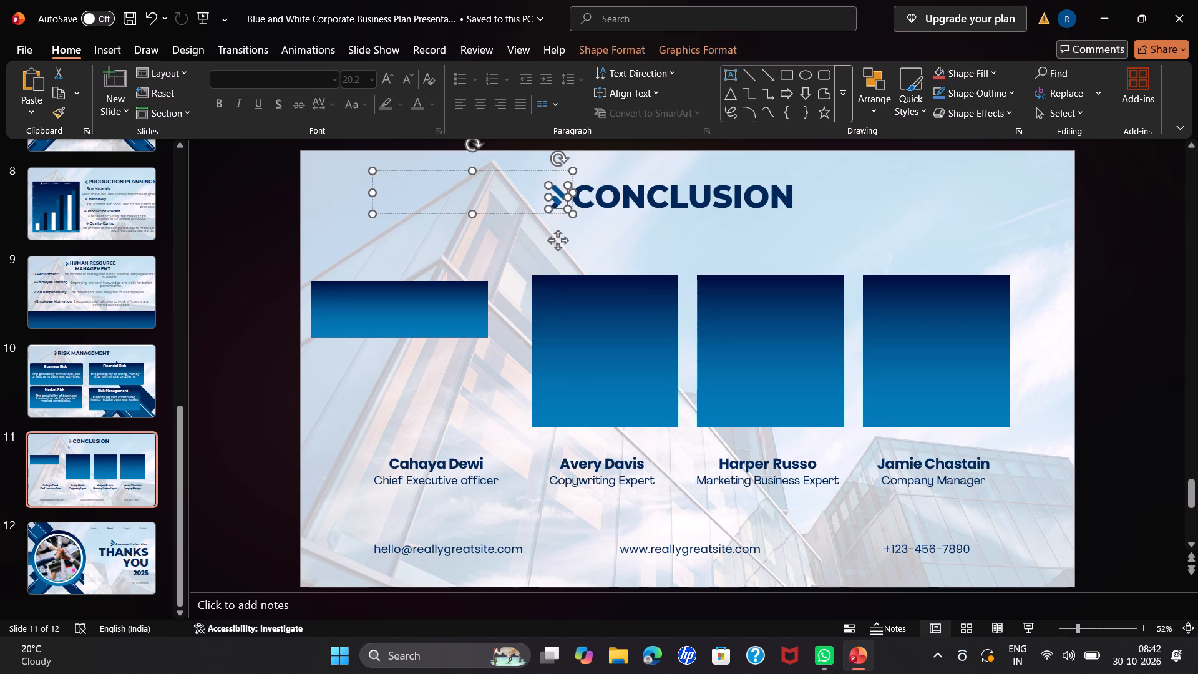
pyautogui.click(967, 240)
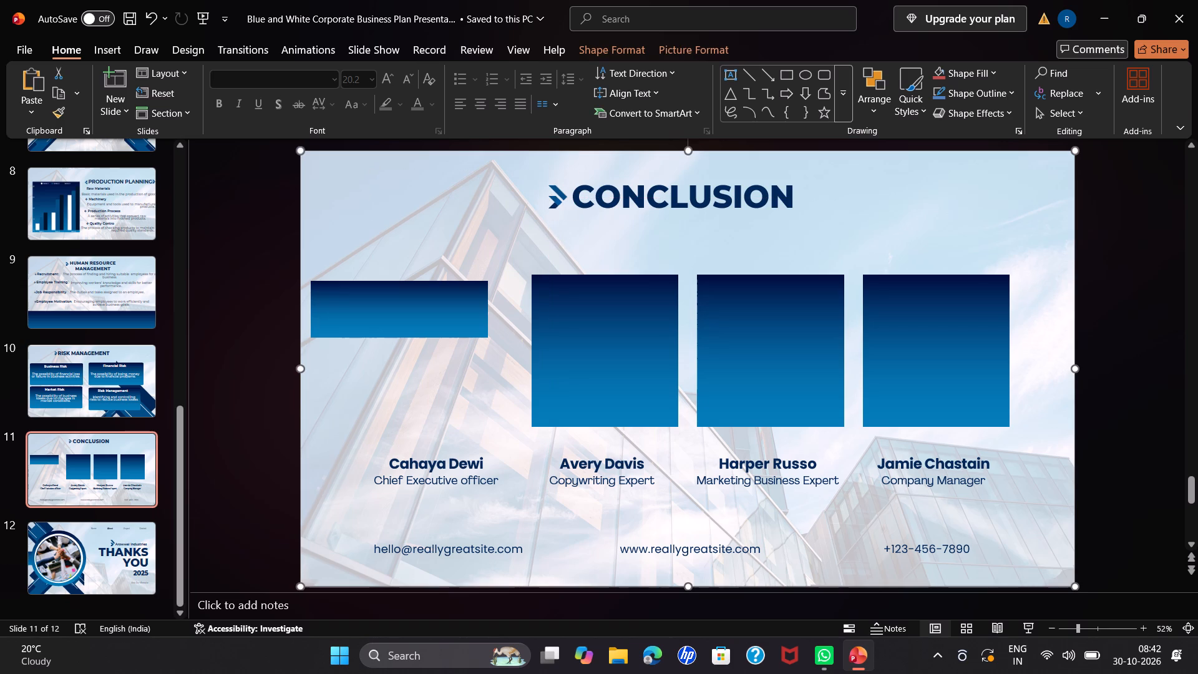
# Move the short blue box up and slightly right, above the tops of the three tall blue boxes.
pyautogui.moveTo(435, 288); pyautogui.dragTo(440, 258)
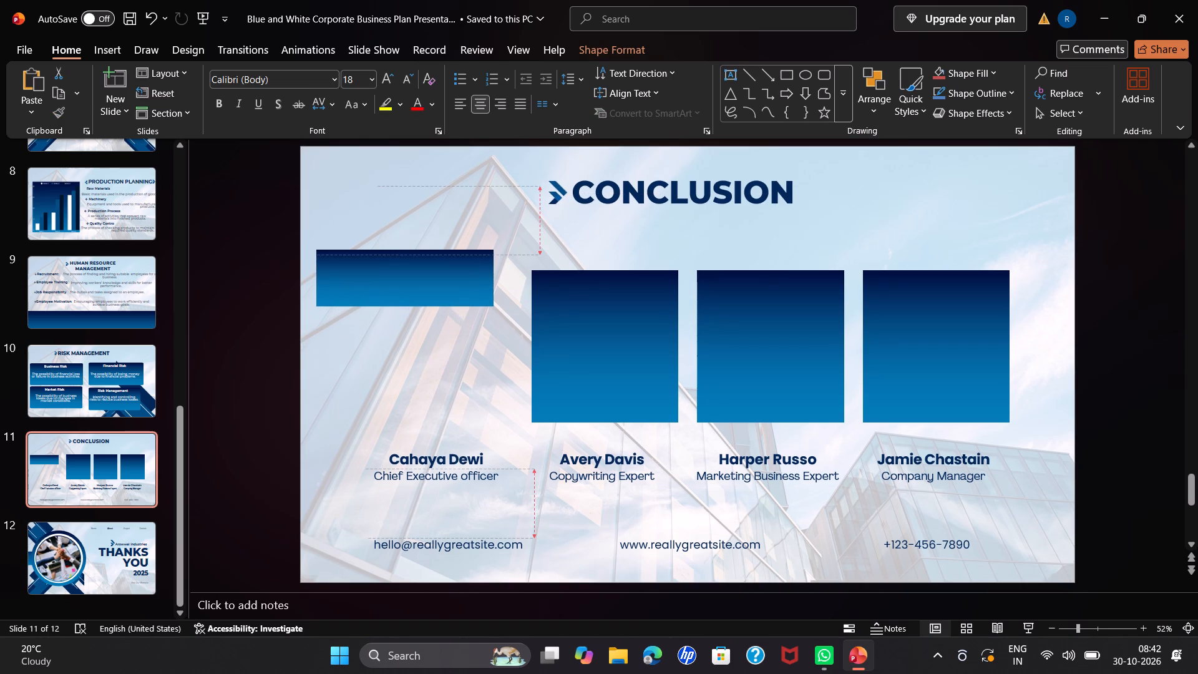
pyautogui.moveTo(440, 258); pyautogui.dragTo(442, 247)
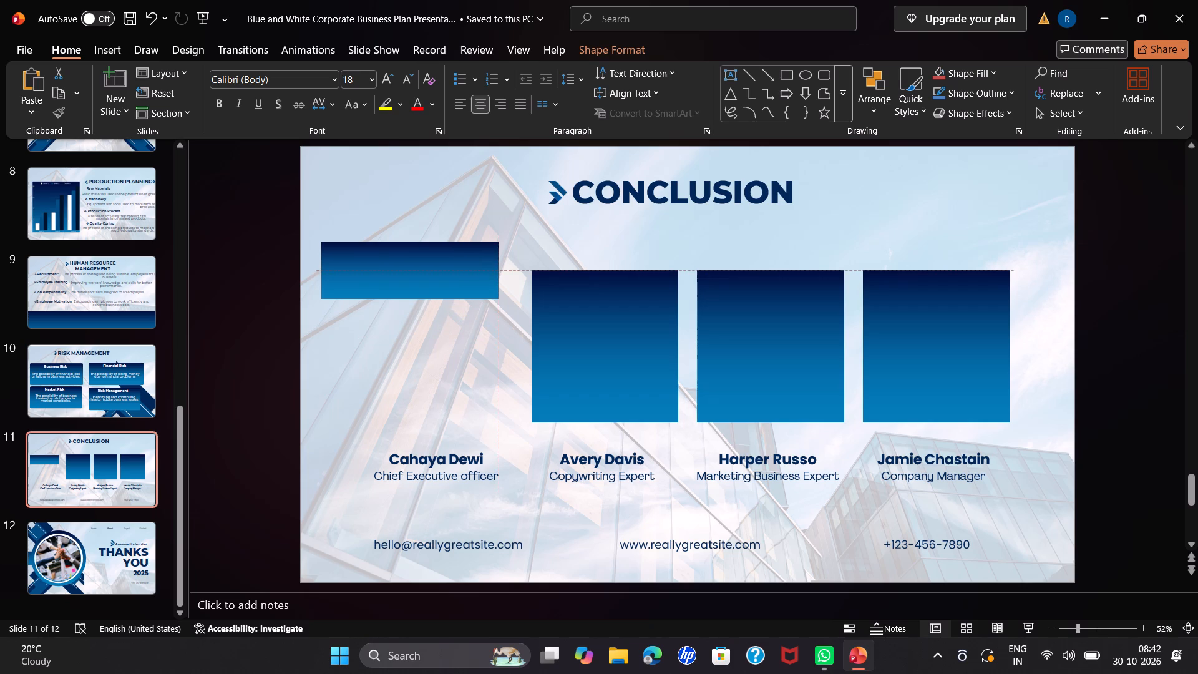
pyautogui.moveTo(442, 247); pyautogui.dragTo(443, 243)
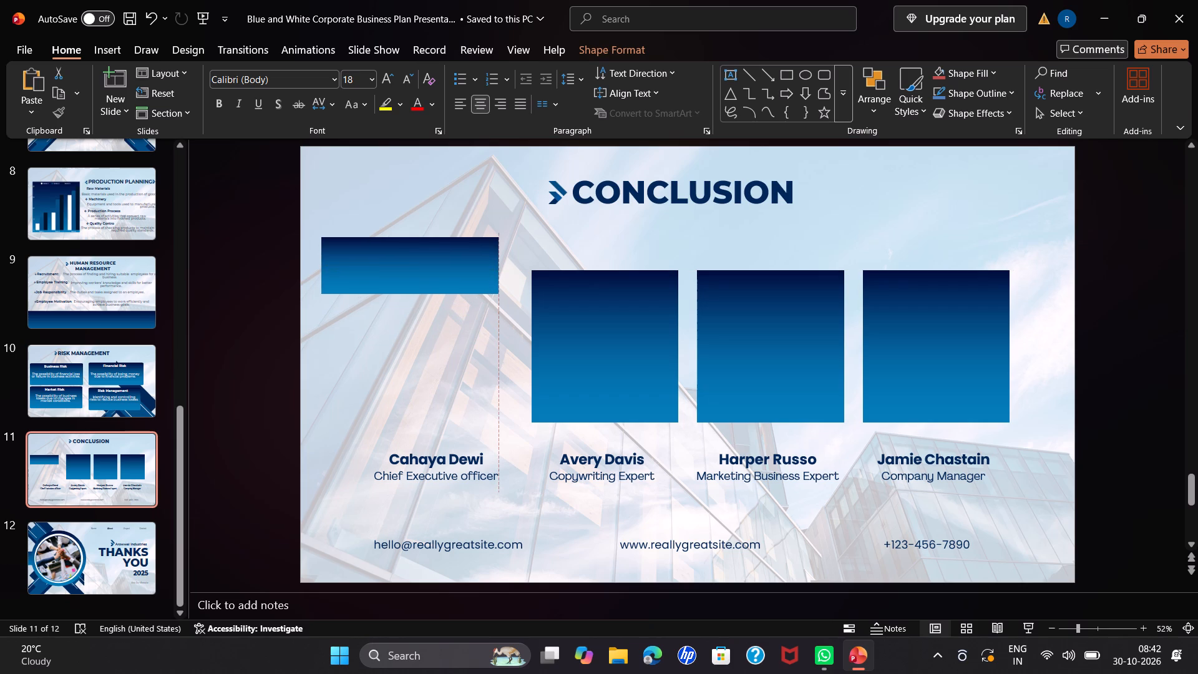
pyautogui.moveTo(443, 243); pyautogui.dragTo(444, 243)
pyautogui.click(429, 336)
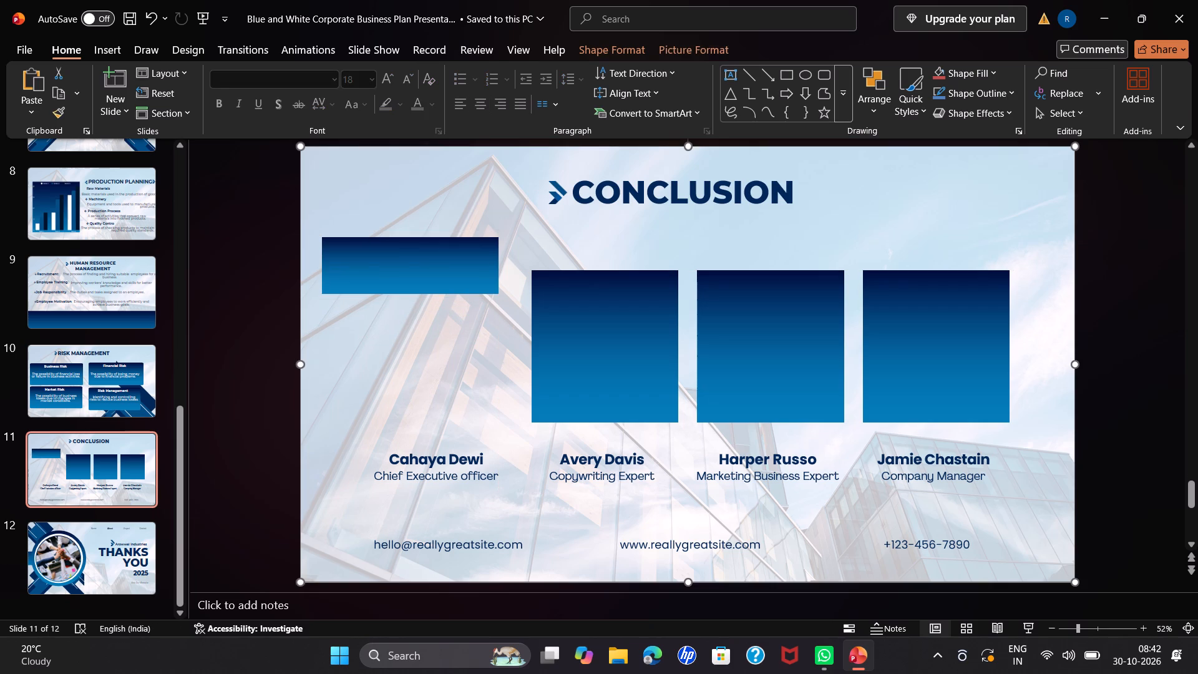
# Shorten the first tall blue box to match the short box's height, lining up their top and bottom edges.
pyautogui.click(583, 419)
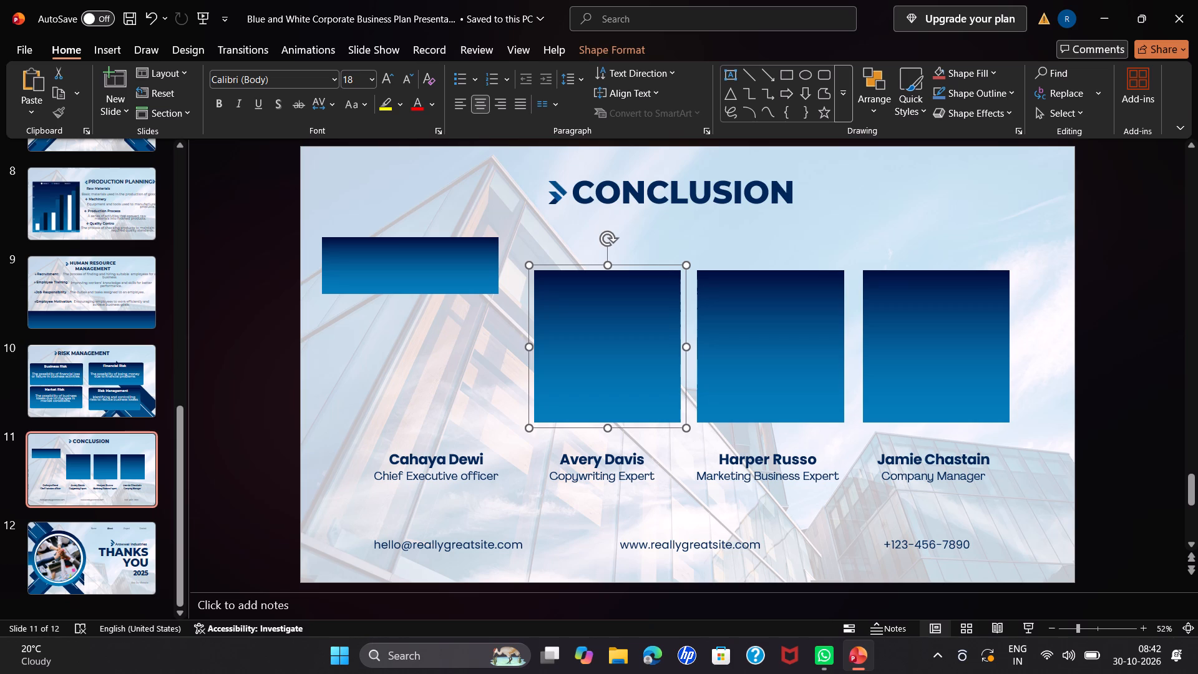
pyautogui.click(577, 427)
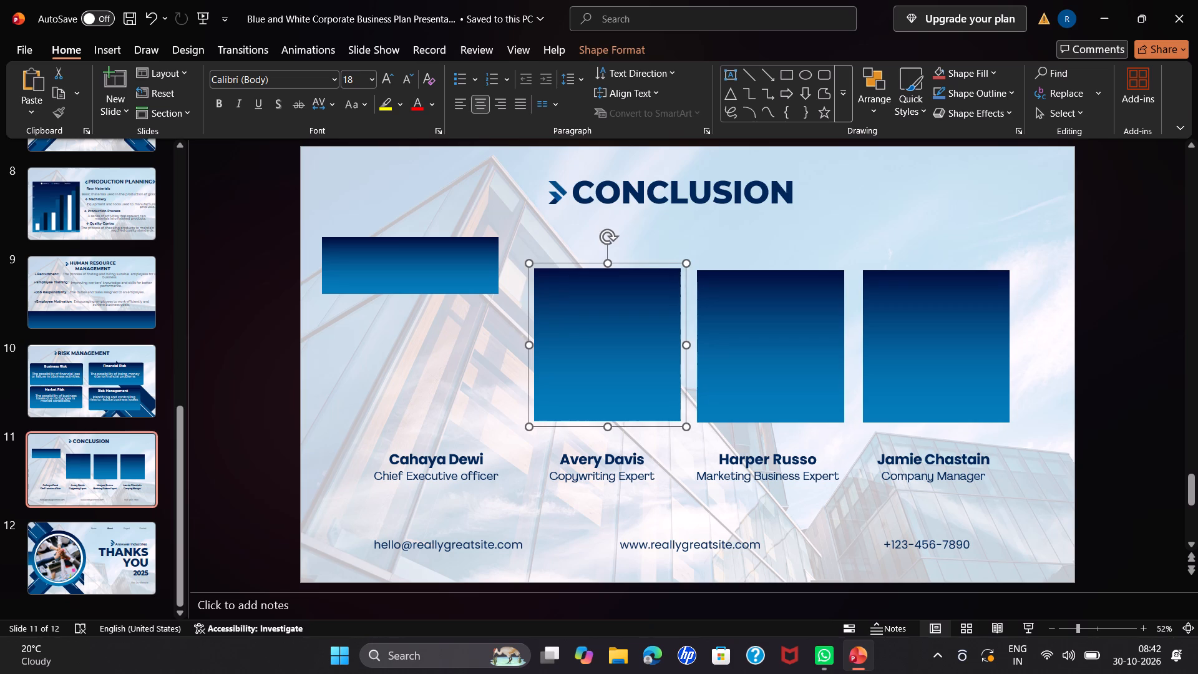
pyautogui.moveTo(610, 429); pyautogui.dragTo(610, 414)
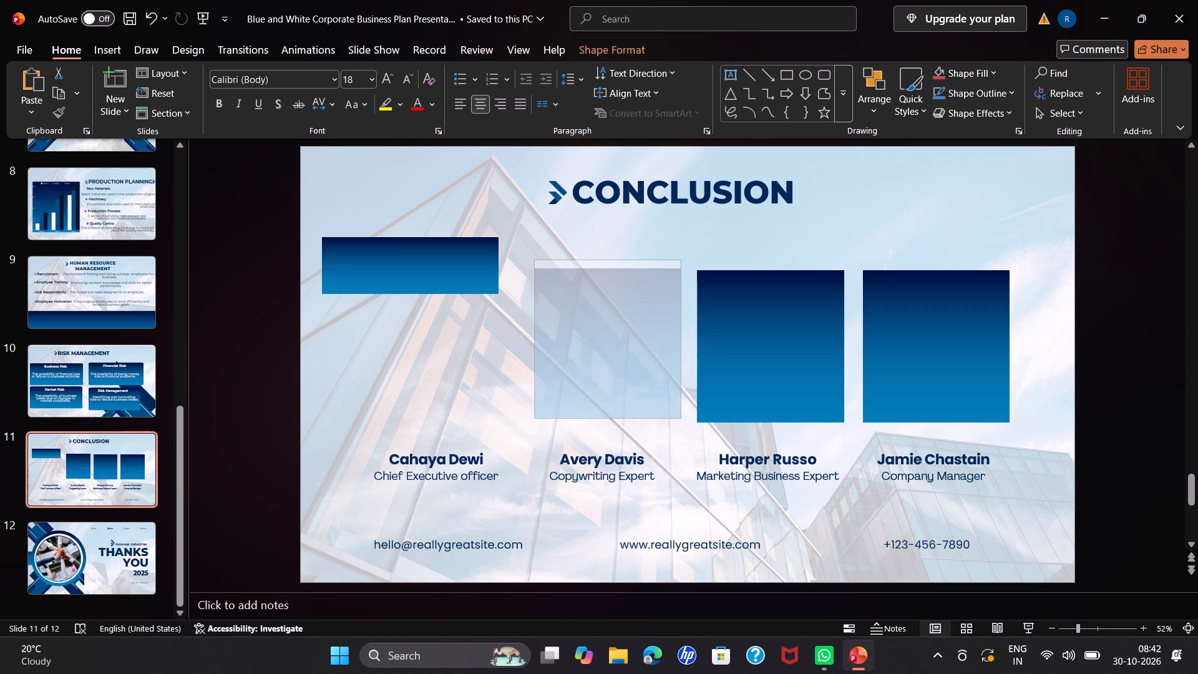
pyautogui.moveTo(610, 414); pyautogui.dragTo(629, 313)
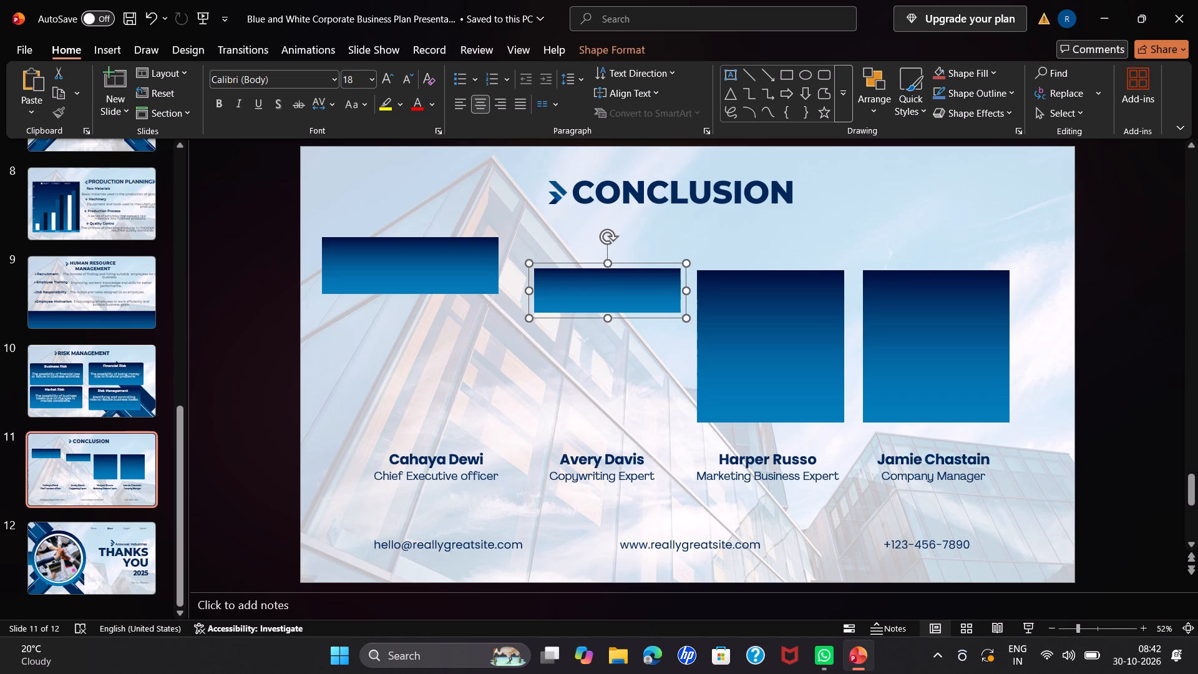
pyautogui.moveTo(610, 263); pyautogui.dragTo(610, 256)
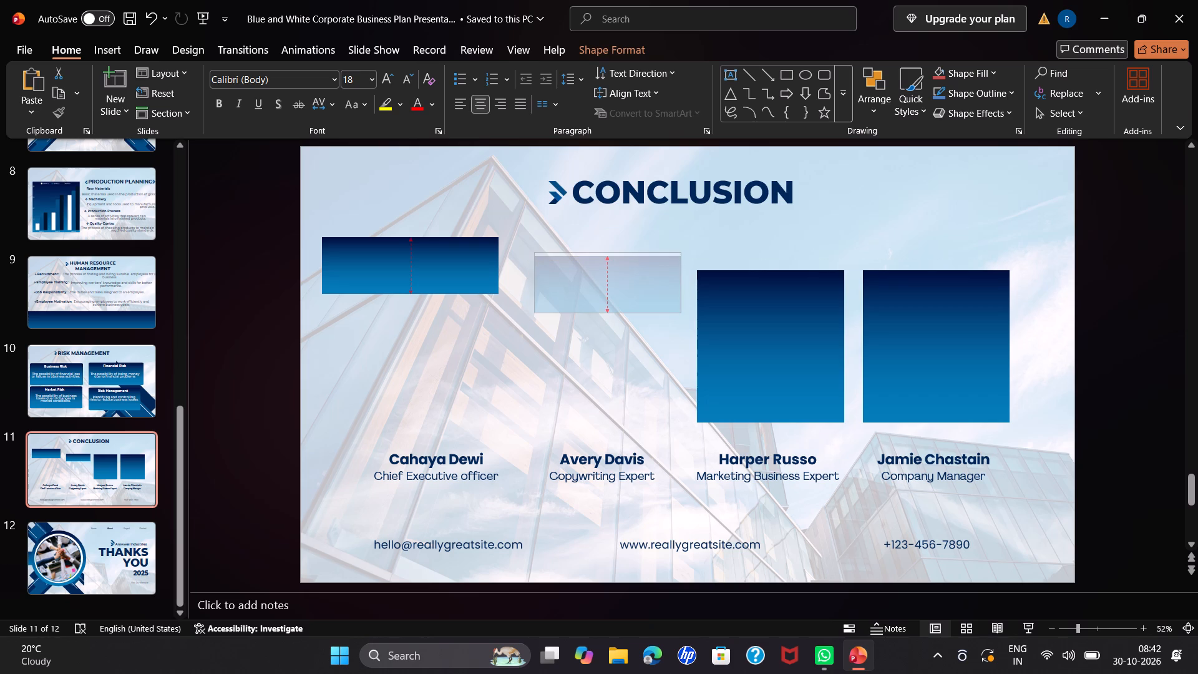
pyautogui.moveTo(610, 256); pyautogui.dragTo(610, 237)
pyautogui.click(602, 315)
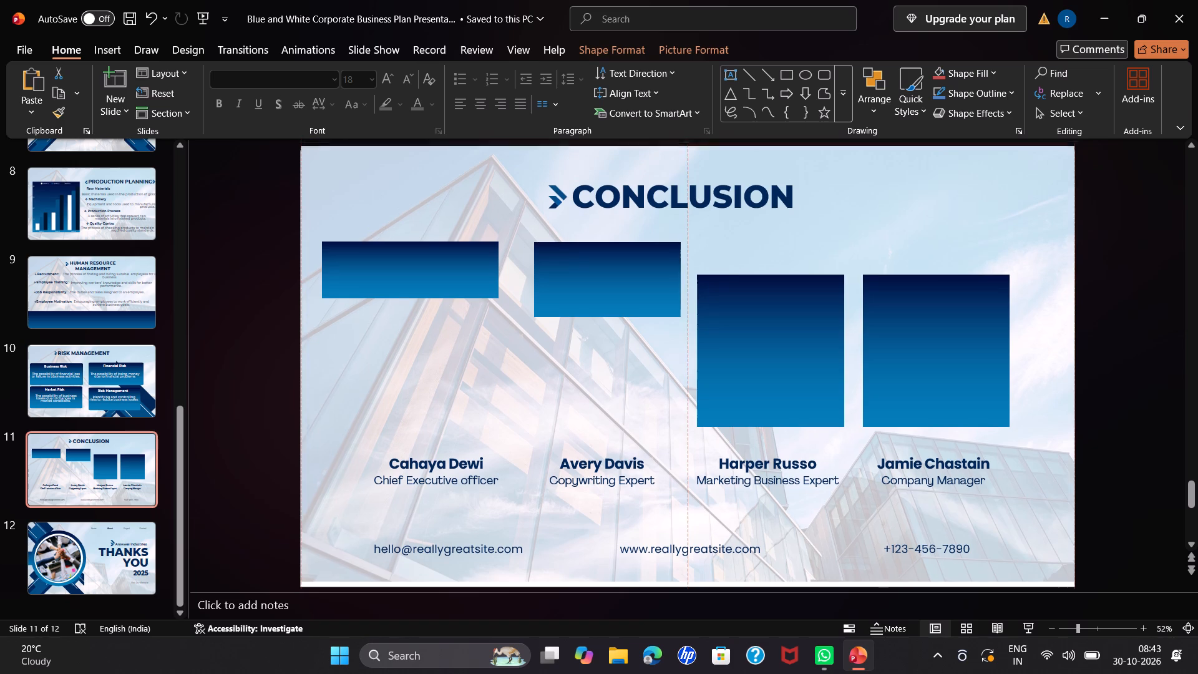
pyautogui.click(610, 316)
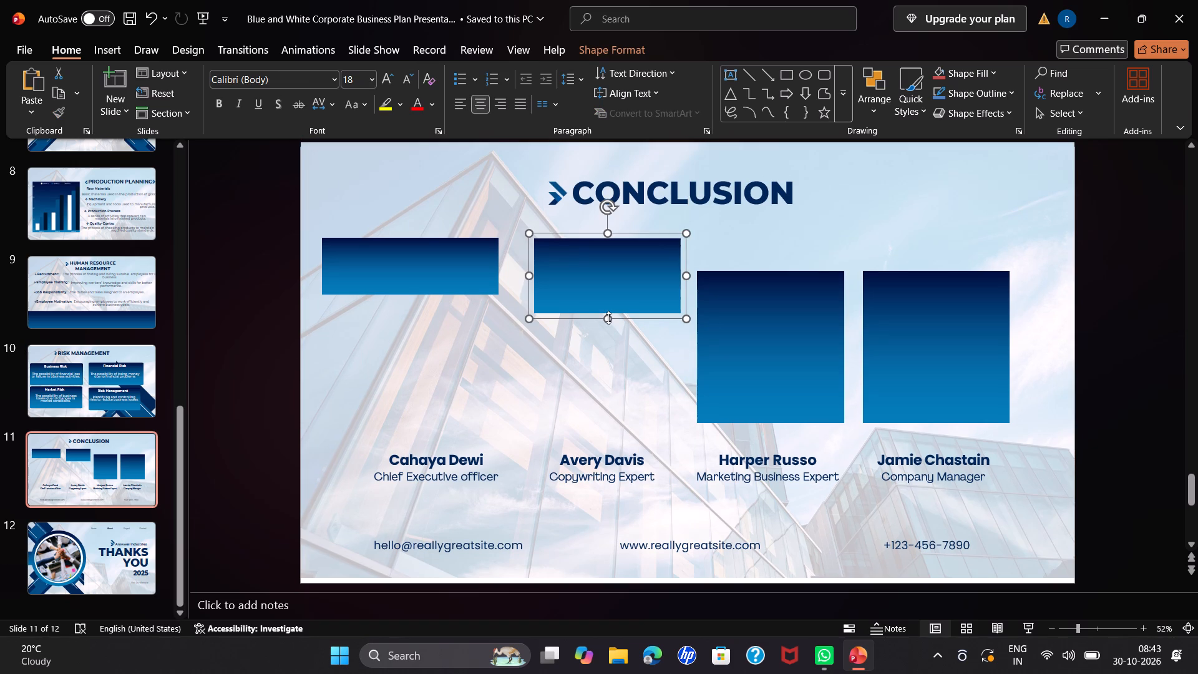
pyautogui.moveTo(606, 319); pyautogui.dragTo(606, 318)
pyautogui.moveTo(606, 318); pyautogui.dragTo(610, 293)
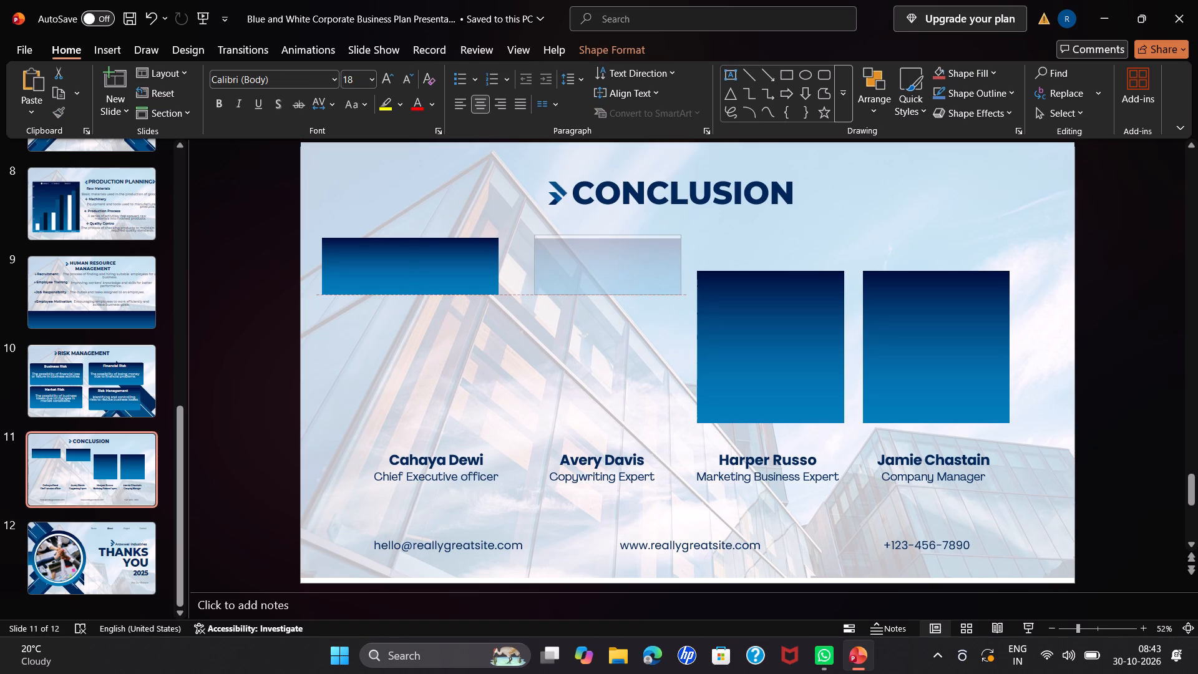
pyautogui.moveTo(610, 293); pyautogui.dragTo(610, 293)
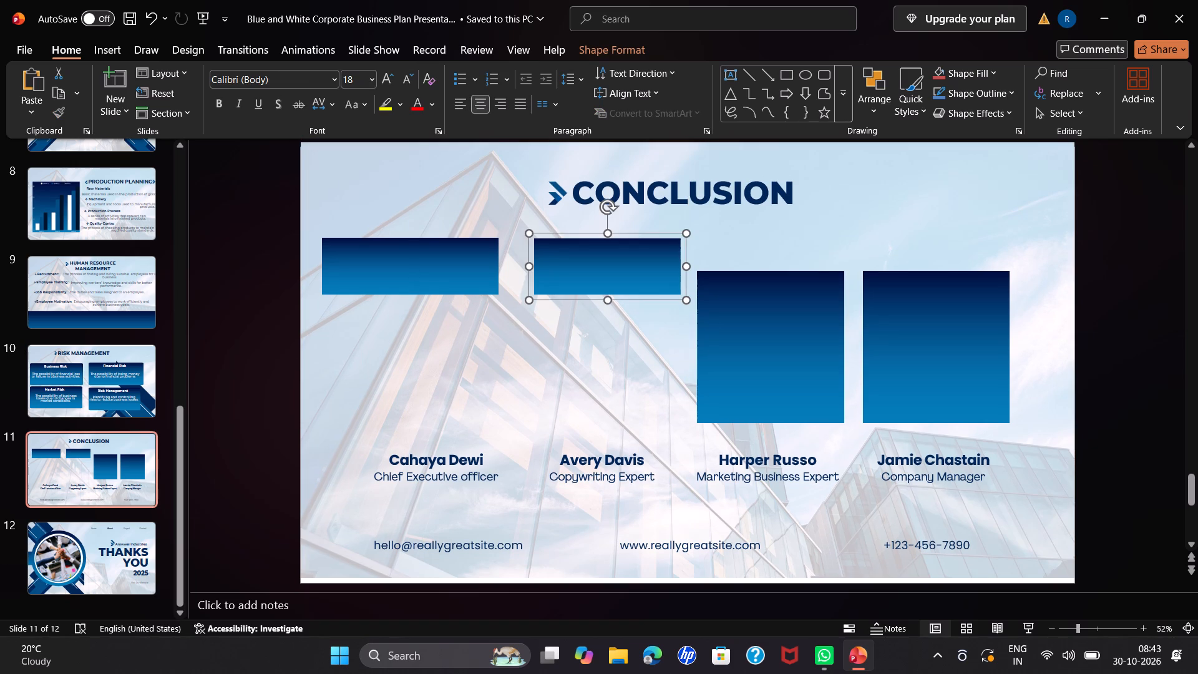
# Duplicate the wide short blue box twice, stacking the copies directly below it in an evenly spaced column.
pyautogui.click(455, 252)
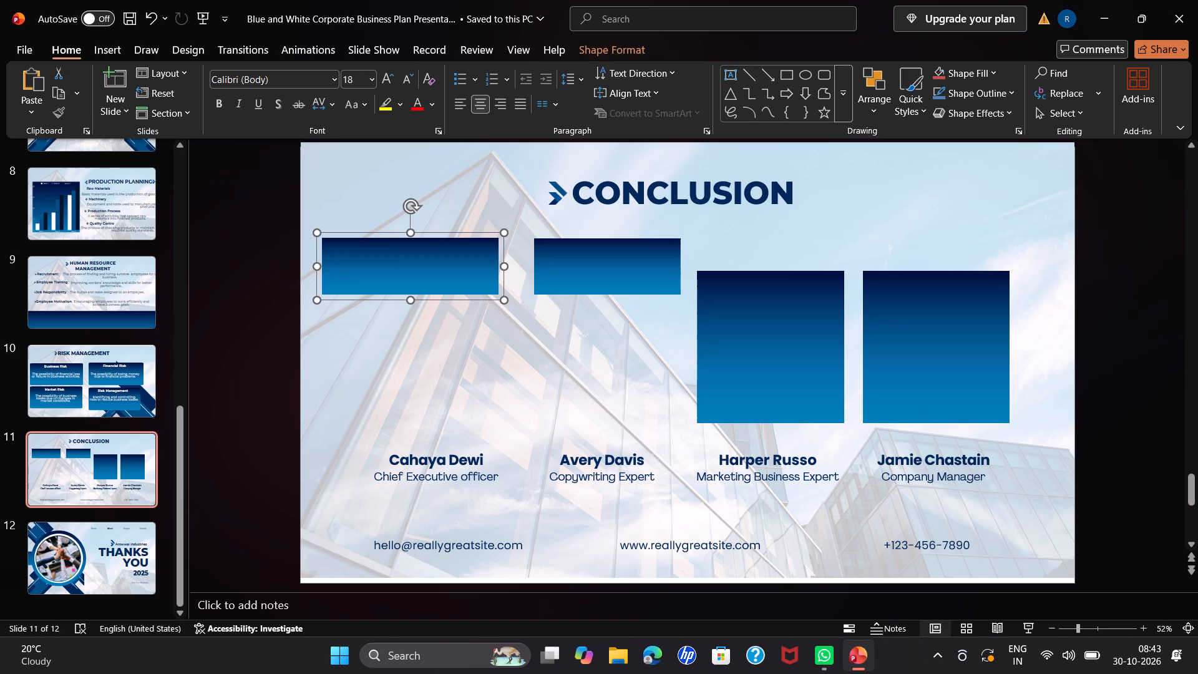
pyautogui.moveTo(431, 299); pyautogui.dragTo(429, 366)
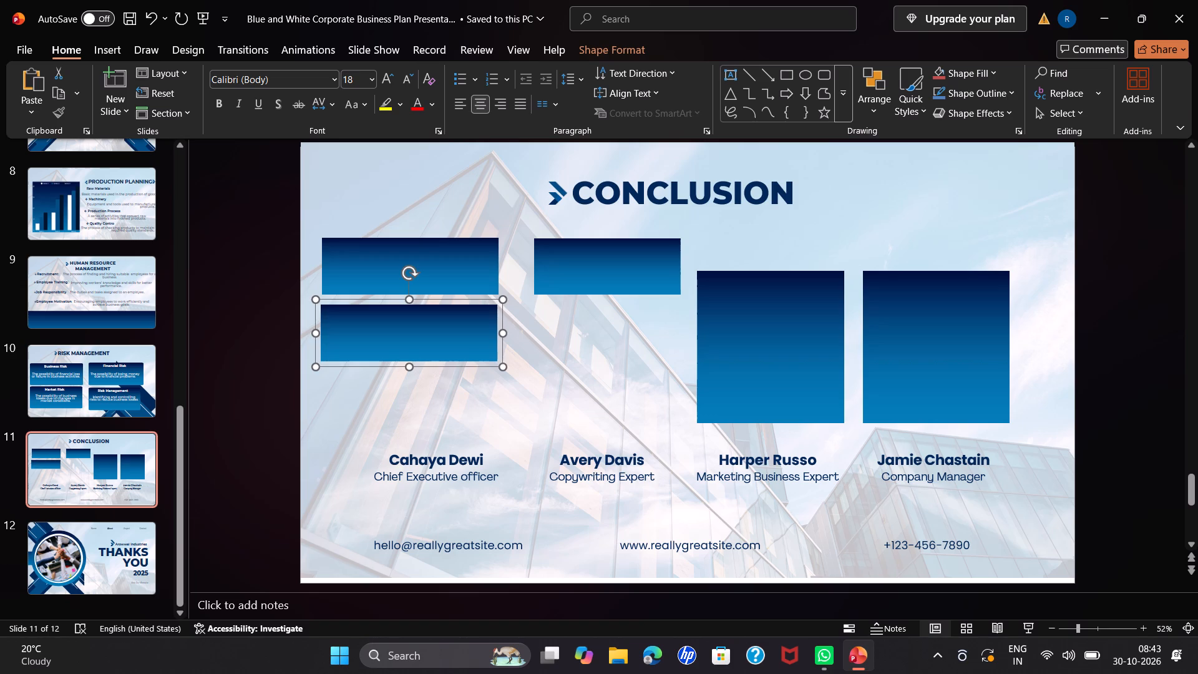
pyautogui.moveTo(429, 366); pyautogui.dragTo(432, 388)
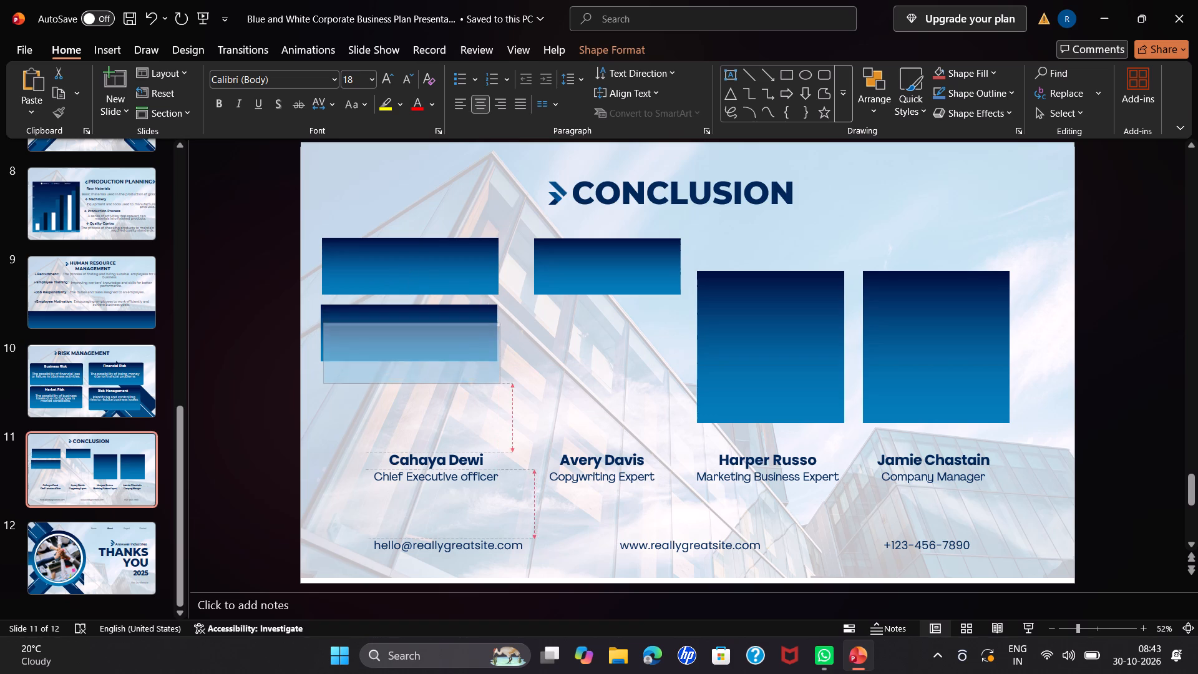
pyautogui.moveTo(432, 388); pyautogui.dragTo(426, 436)
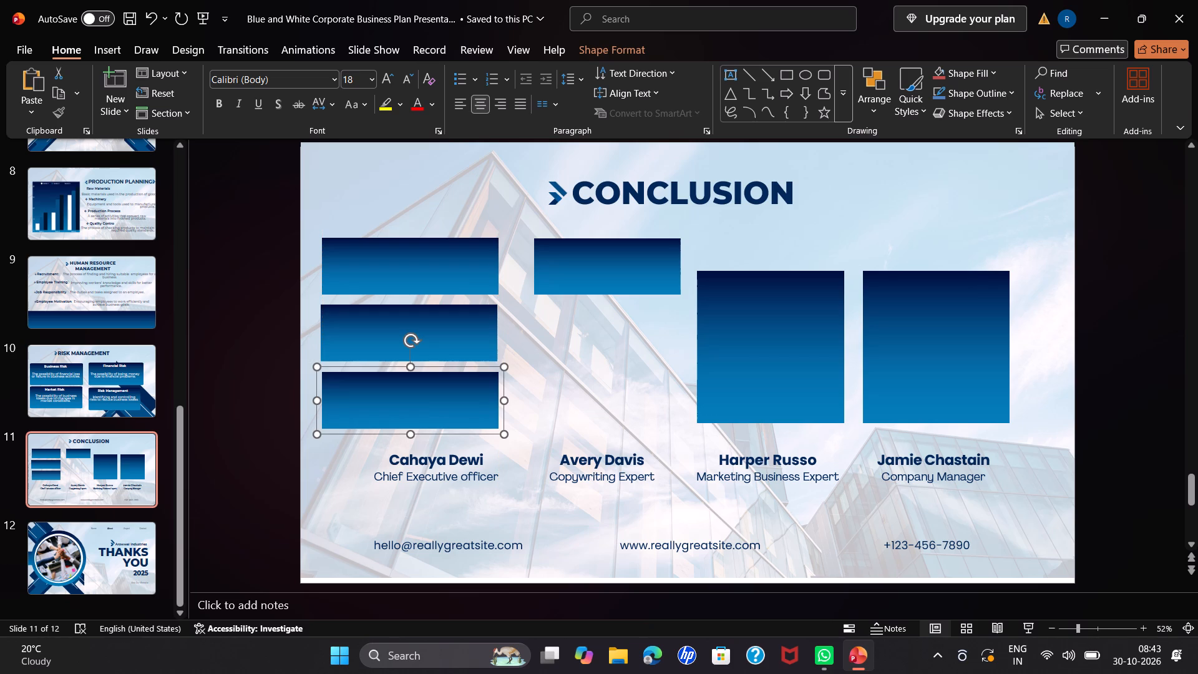
# Delete the first team member's name and the Chief Executive officer title below the box column.
pyautogui.moveTo(392, 461); pyautogui.dragTo(499, 486)
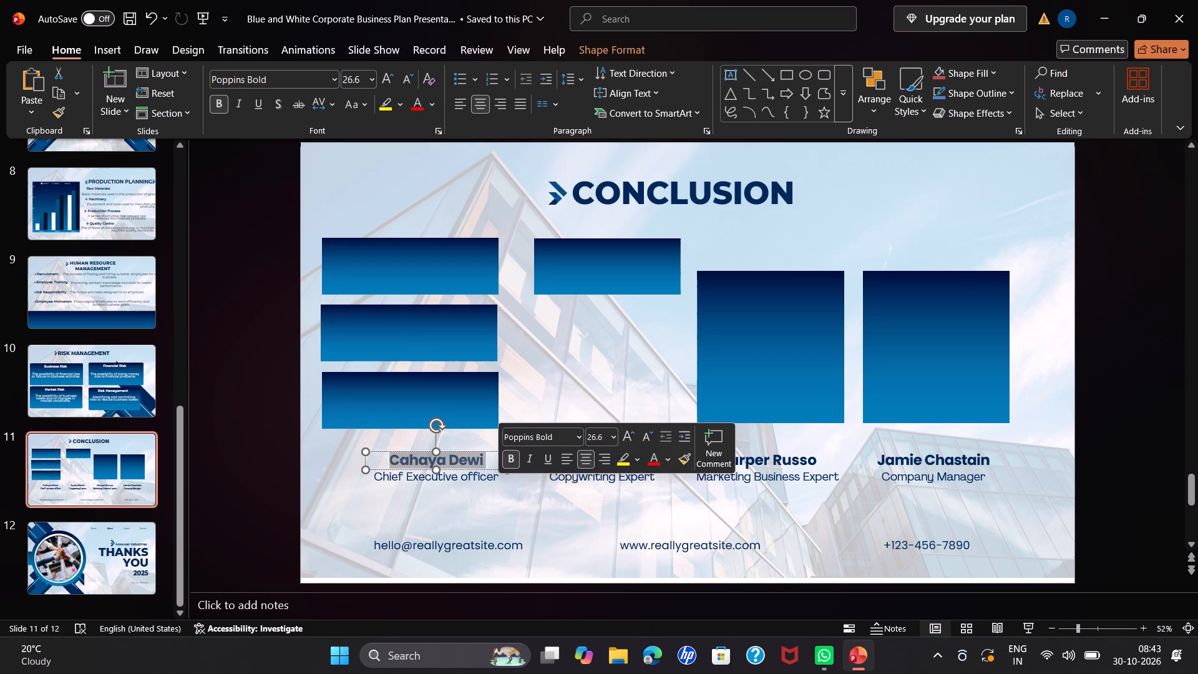
pyautogui.press('BackSpace')
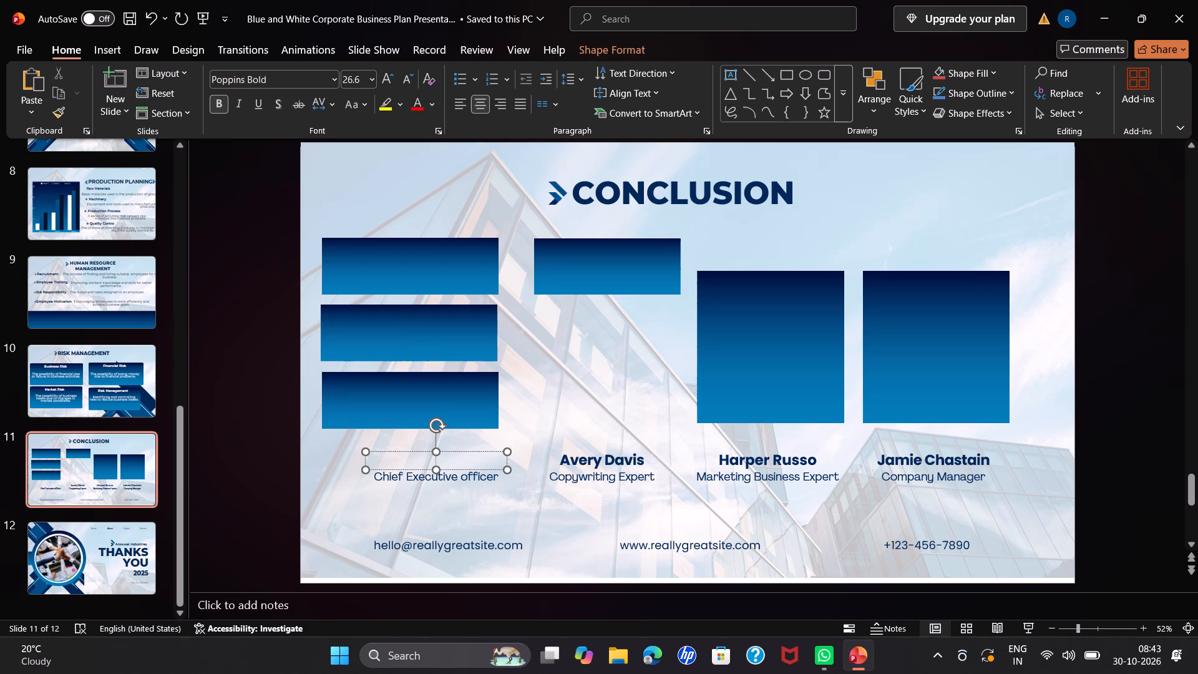
pyautogui.moveTo(496, 478); pyautogui.dragTo(489, 480)
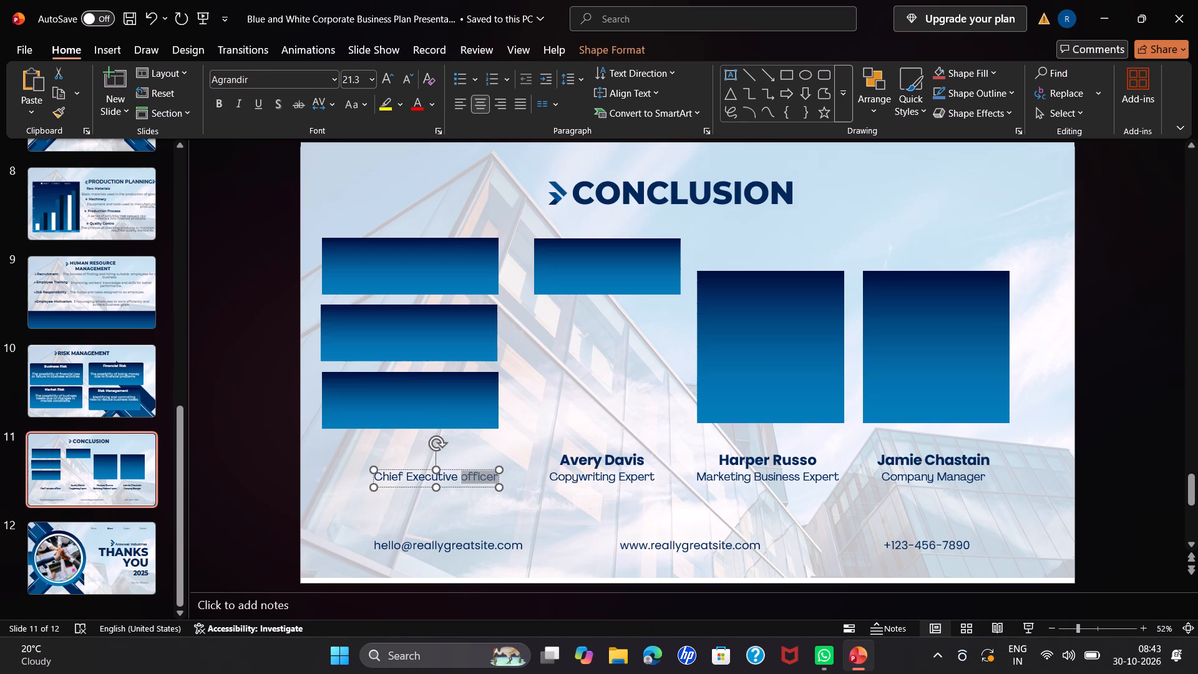
pyautogui.moveTo(489, 480); pyautogui.dragTo(377, 474)
pyautogui.press('BackSpace')
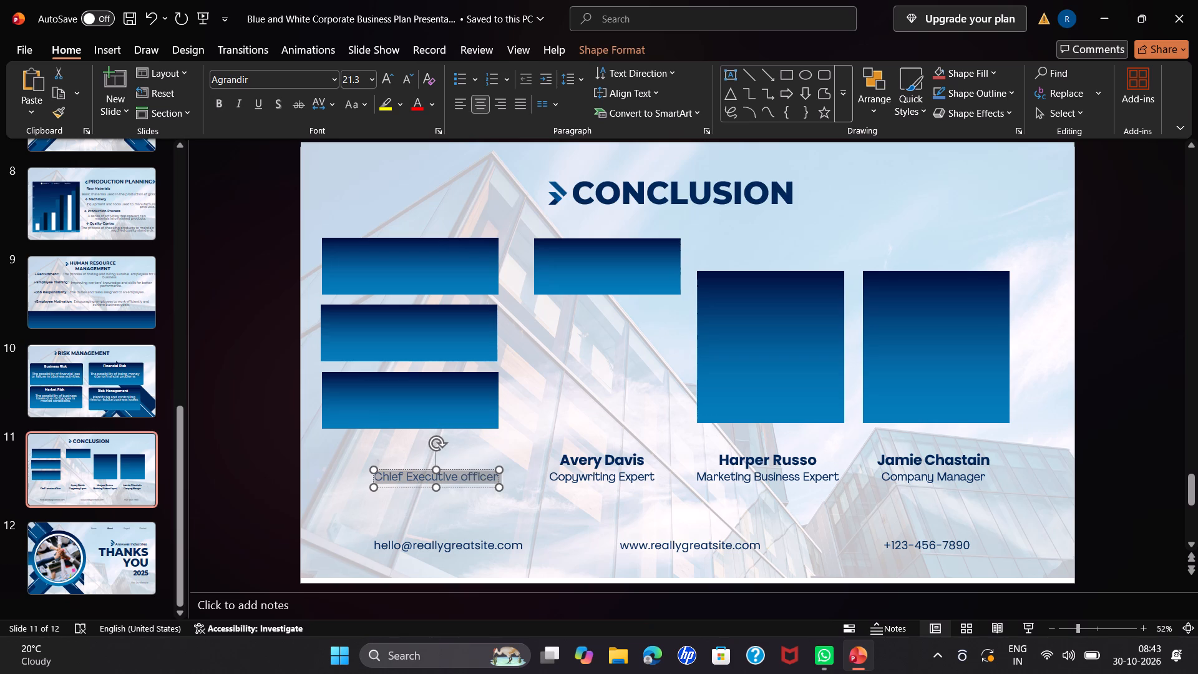
pyautogui.click(555, 398)
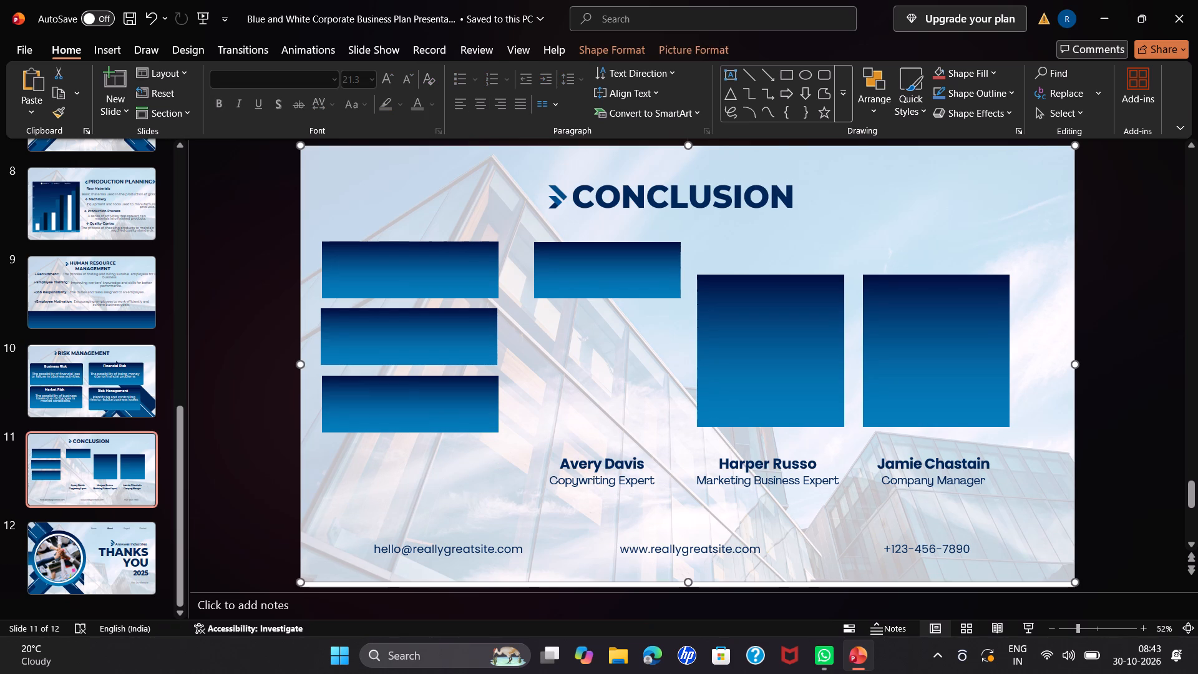
# Duplicate the third stacked blue box and place the copy directly below it as the column's fourth box.
pyautogui.click(455, 413)
pyautogui.moveTo(435, 433); pyautogui.dragTo(425, 502)
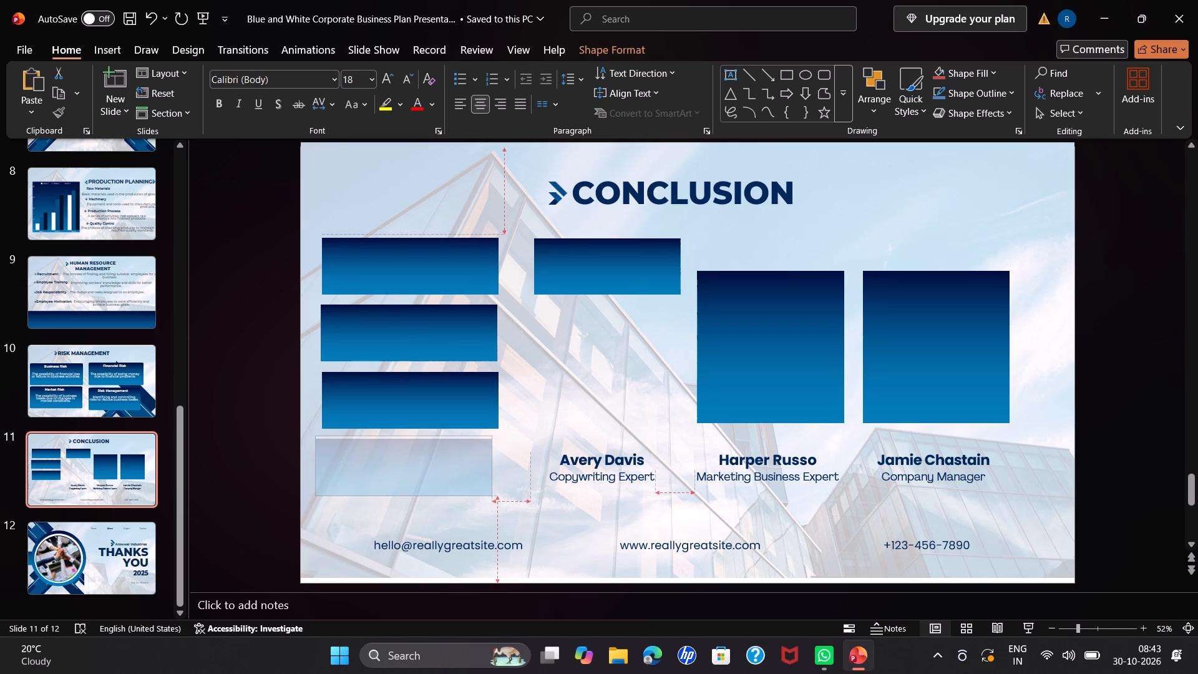
pyautogui.moveTo(425, 502); pyautogui.dragTo(437, 501)
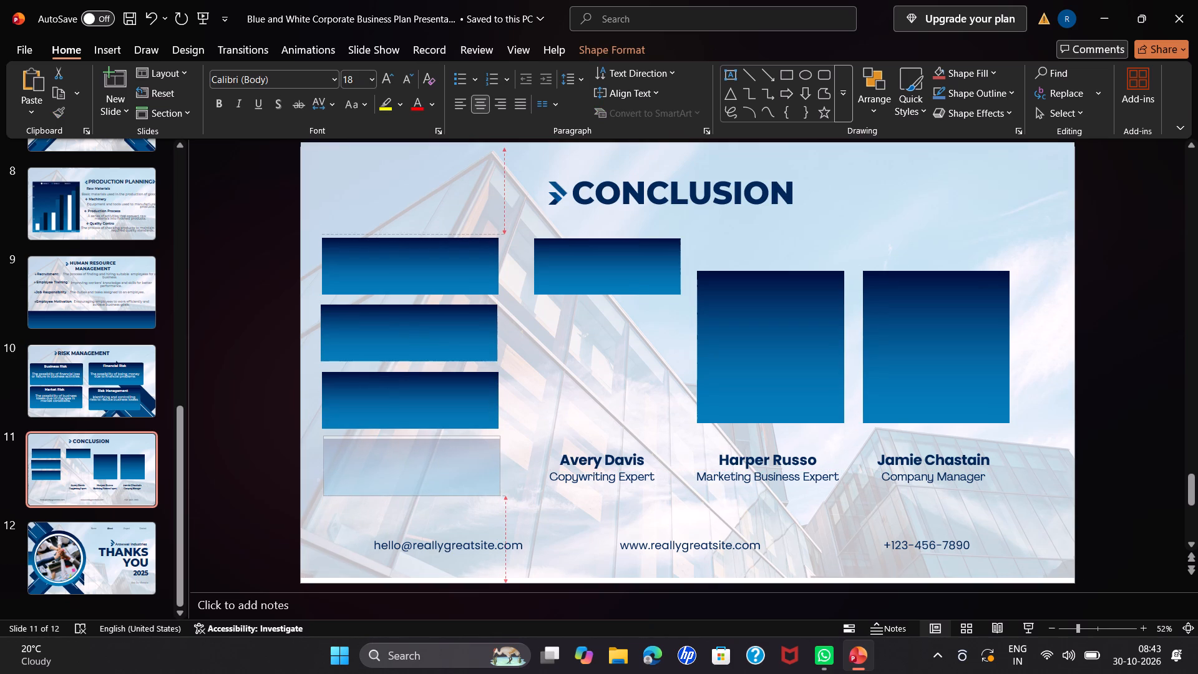
pyautogui.moveTo(437, 501); pyautogui.dragTo(437, 501)
pyautogui.click(579, 394)
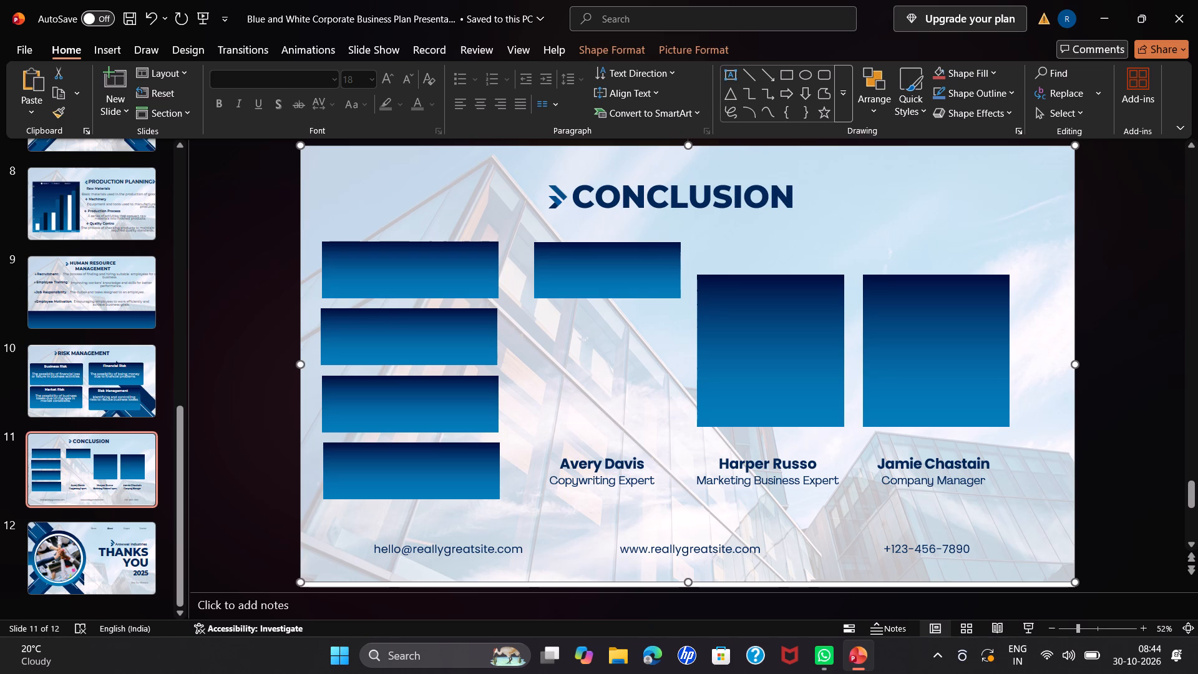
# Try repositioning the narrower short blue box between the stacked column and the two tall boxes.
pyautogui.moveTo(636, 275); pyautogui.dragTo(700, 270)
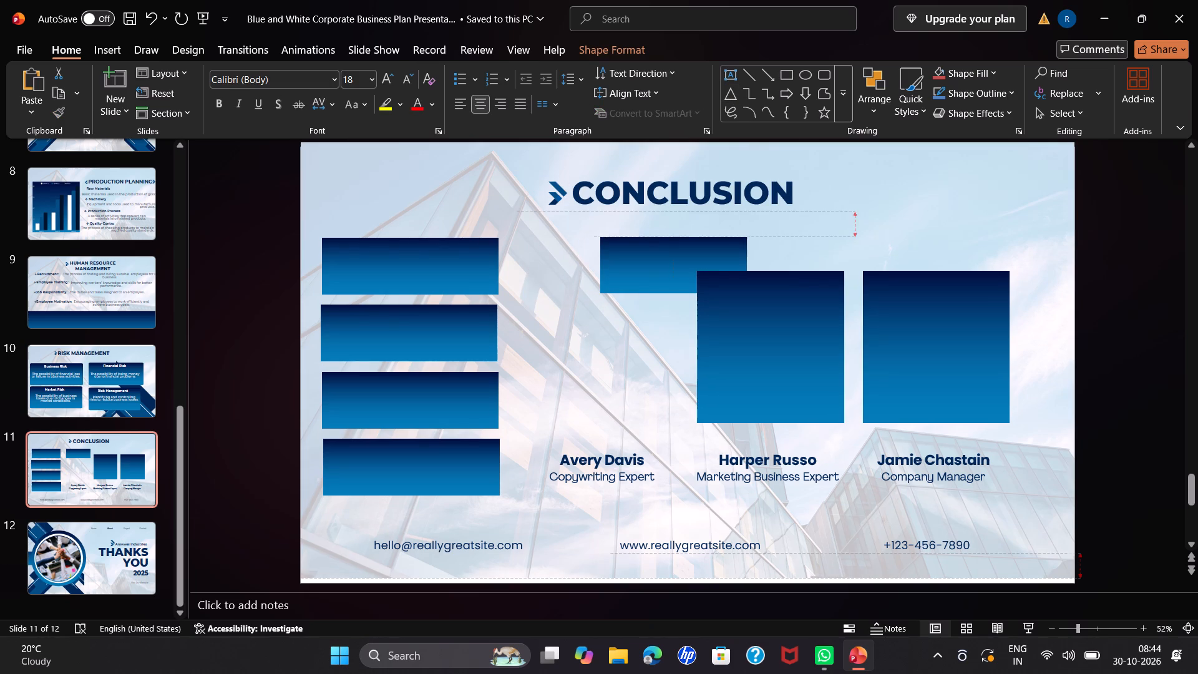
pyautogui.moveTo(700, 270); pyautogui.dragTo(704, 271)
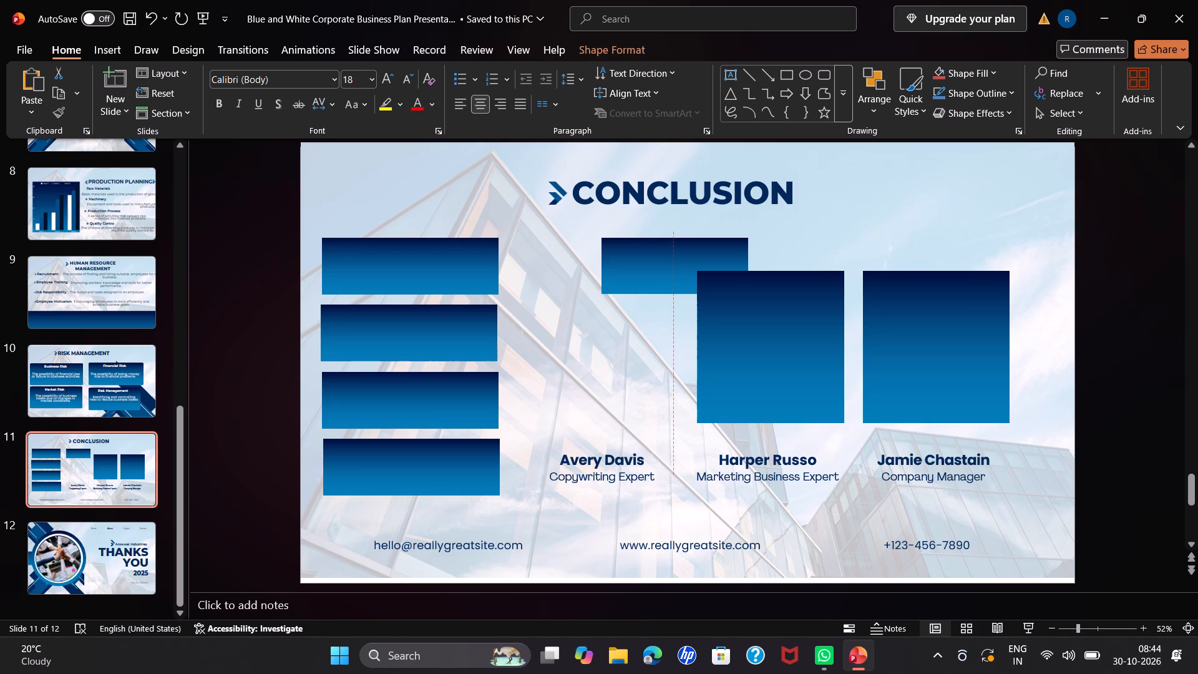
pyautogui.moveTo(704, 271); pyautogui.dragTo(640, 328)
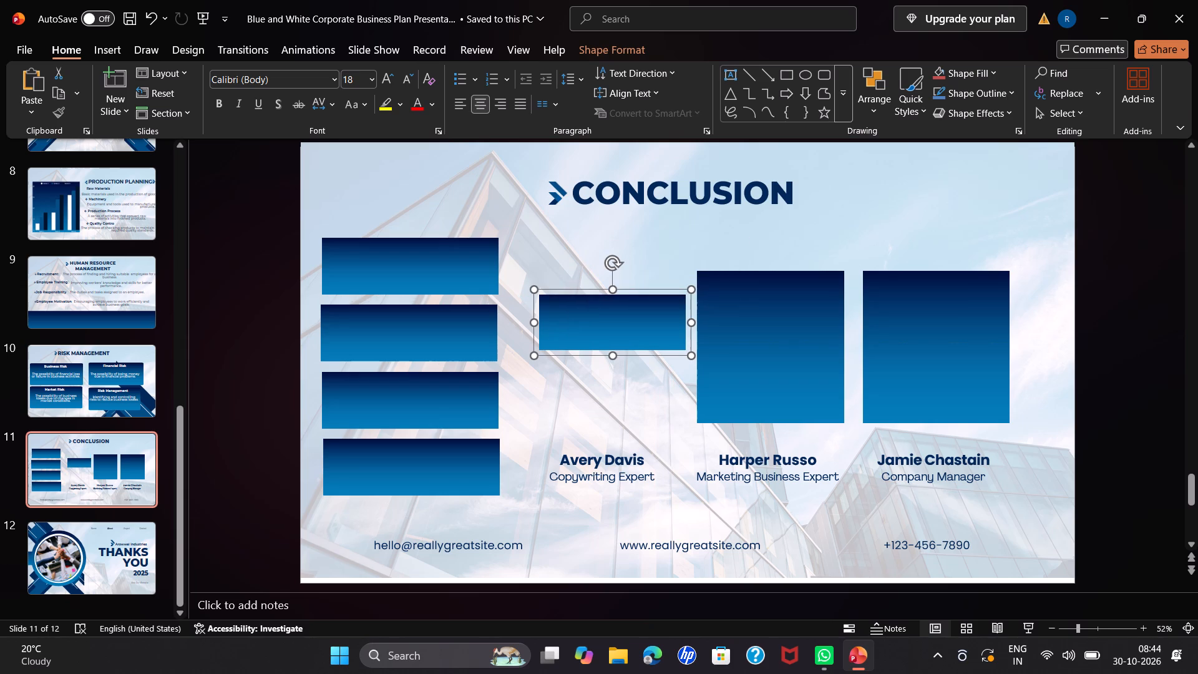
# Delete the narrower short blue box and the two tall blue boxes, keeping only the four-box column.
pyautogui.click(621, 358)
pyautogui.click(621, 349)
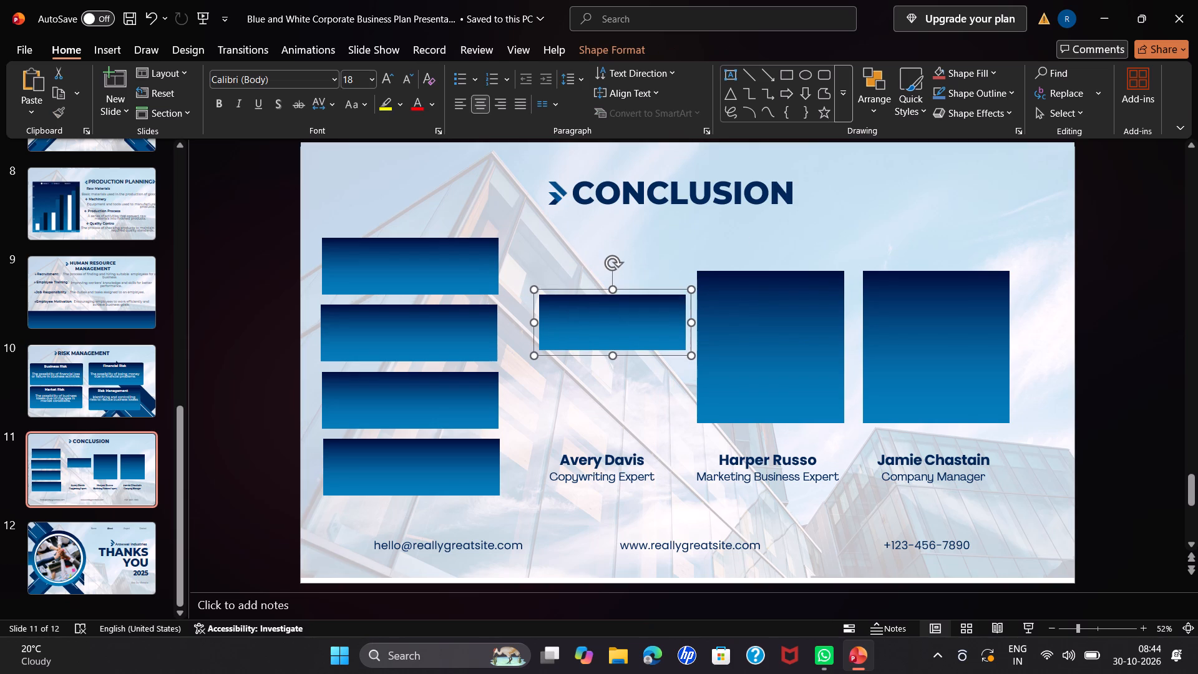
pyautogui.click(628, 354)
pyautogui.press('BackSpace')
pyautogui.click(721, 380)
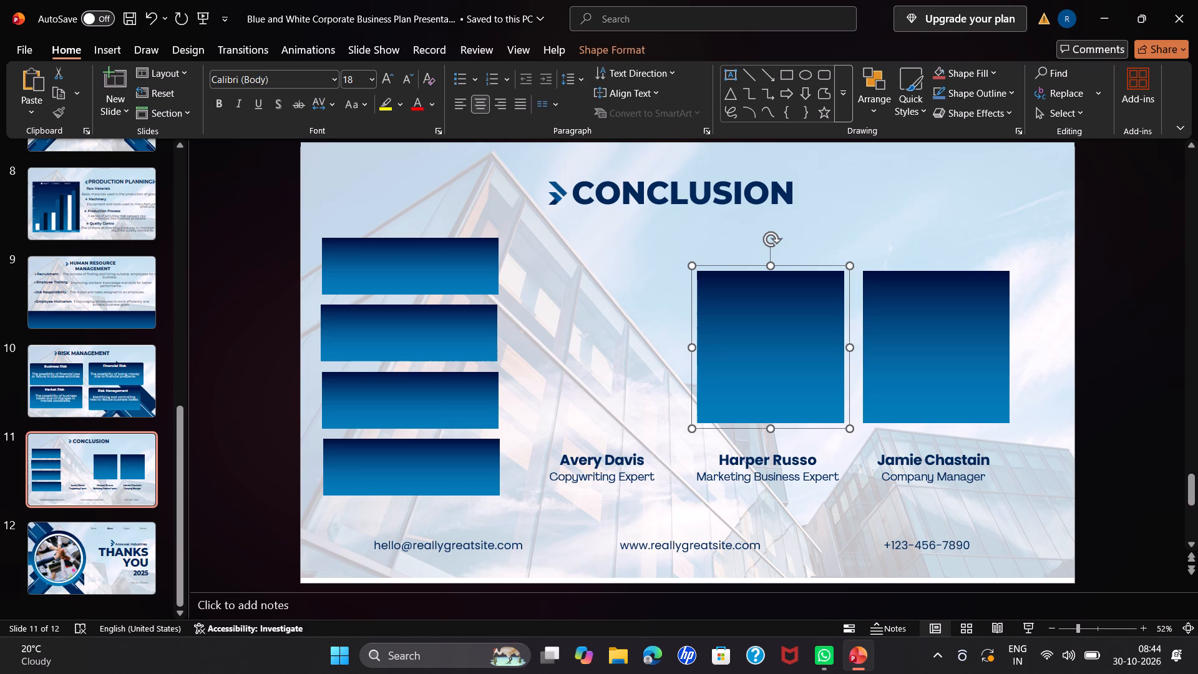
pyautogui.click(714, 429)
pyautogui.press('BackSpace')
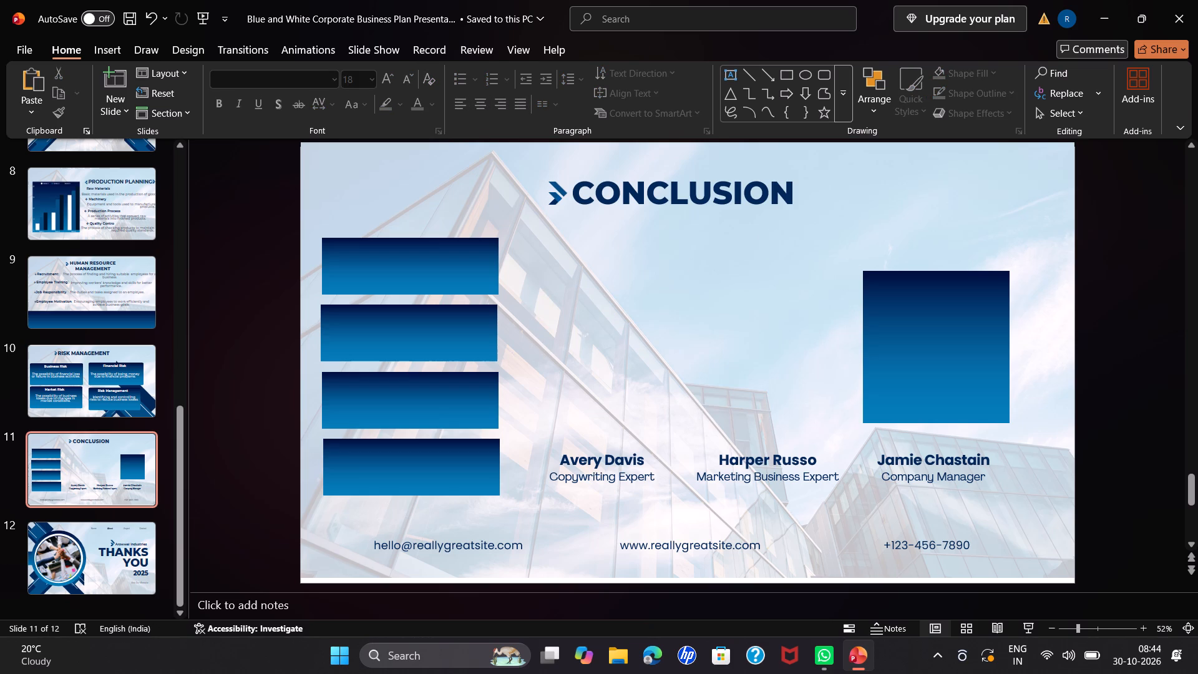
pyautogui.click(909, 378)
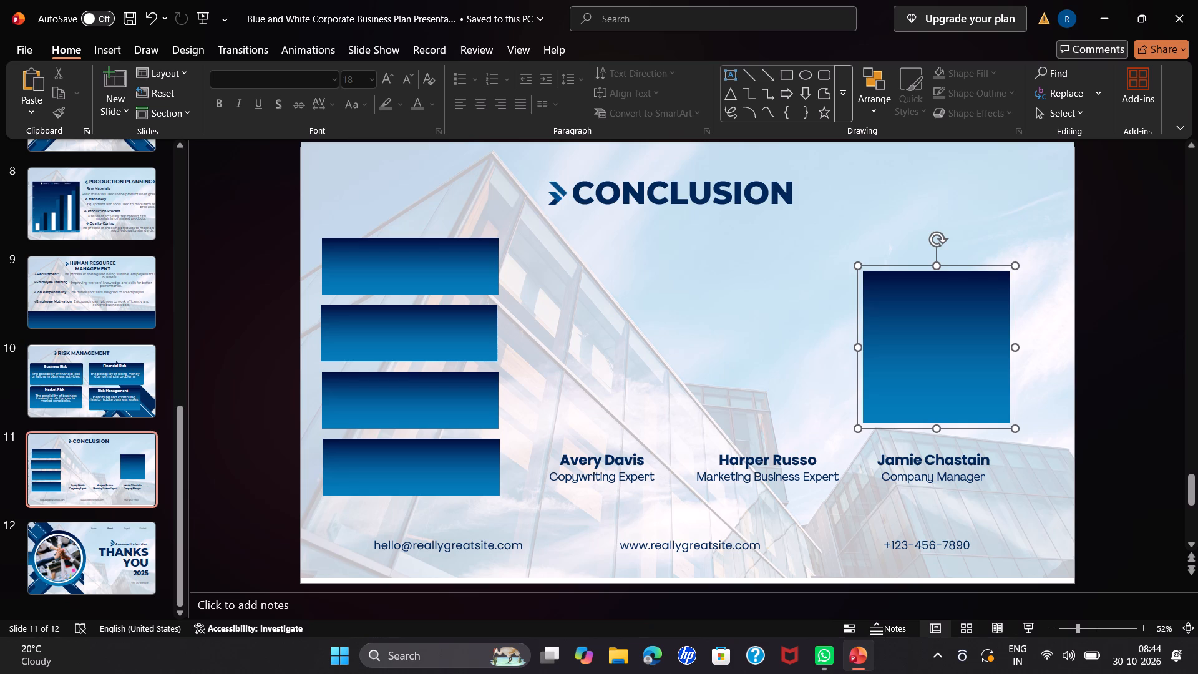
pyautogui.click(878, 428)
pyautogui.press('BackSpace')
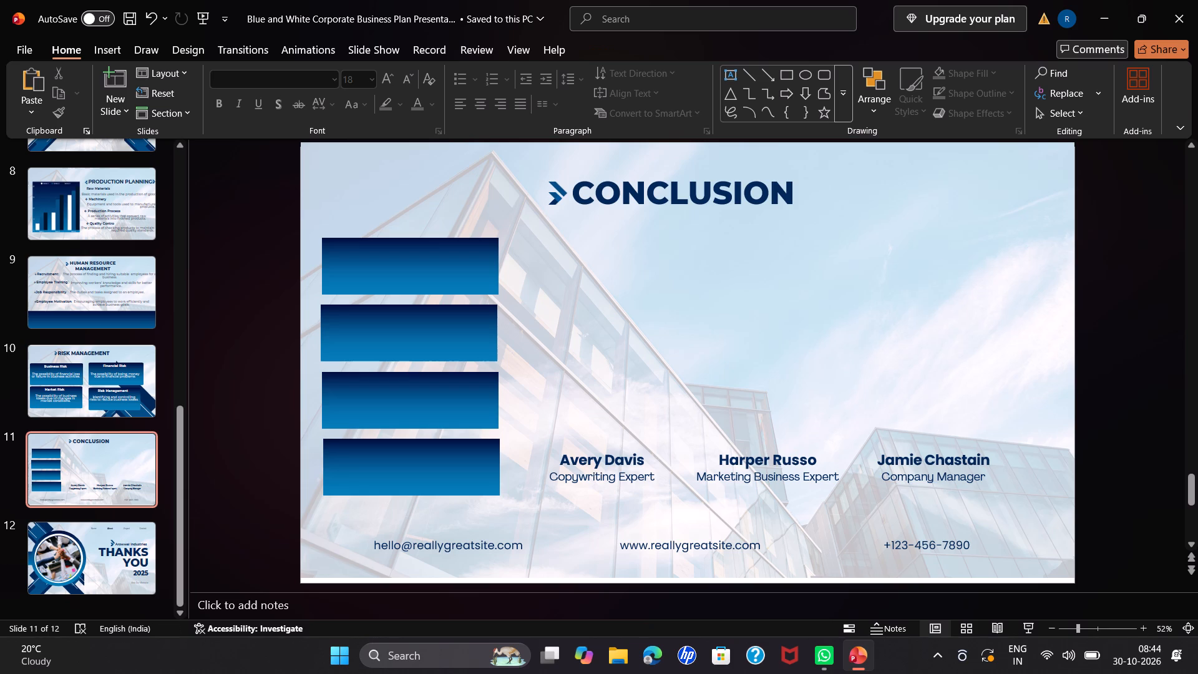
# Widen the first blue box rightward so it spans most of the Conclusion slide's width, keeping its left edge in place.
pyautogui.click(497, 275)
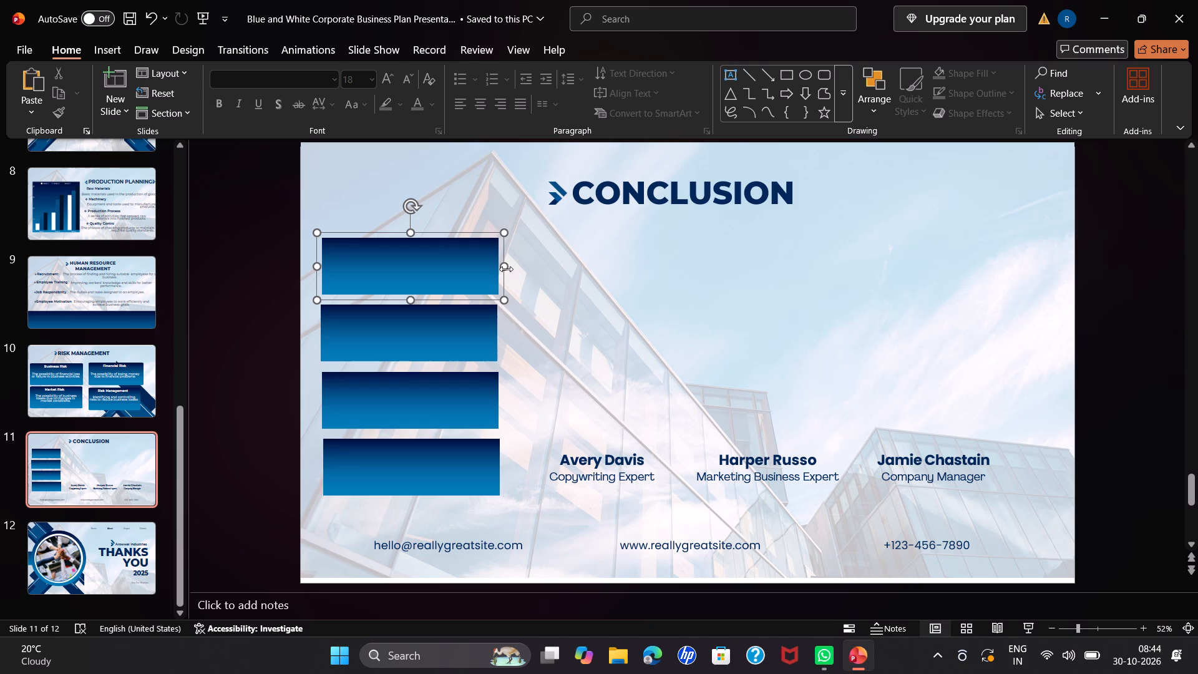
pyautogui.moveTo(506, 268); pyautogui.dragTo(785, 310)
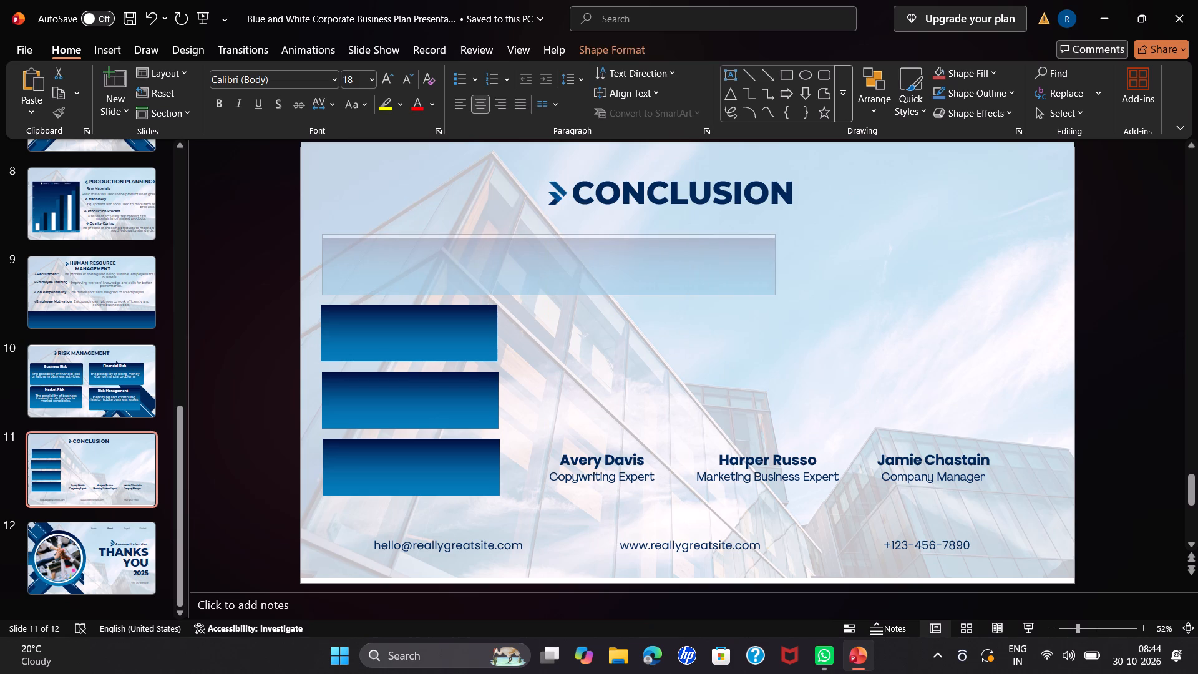
pyautogui.moveTo(785, 310); pyautogui.dragTo(994, 328)
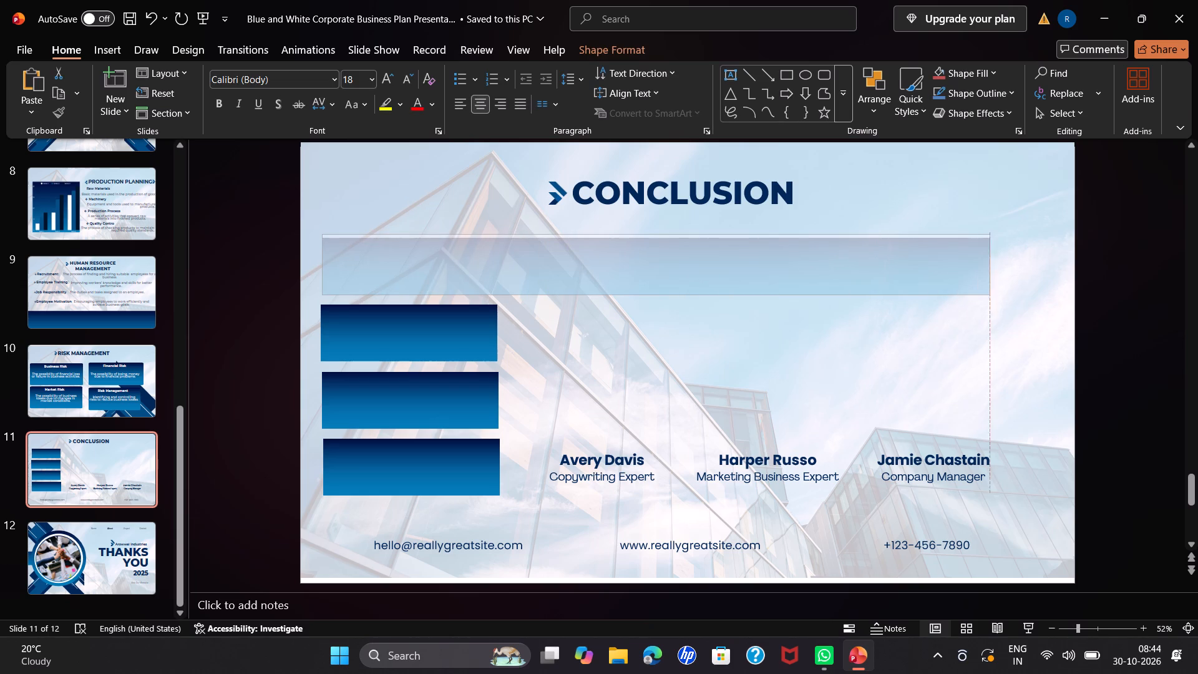
pyautogui.moveTo(994, 328); pyautogui.dragTo(1024, 329)
pyautogui.click(861, 369)
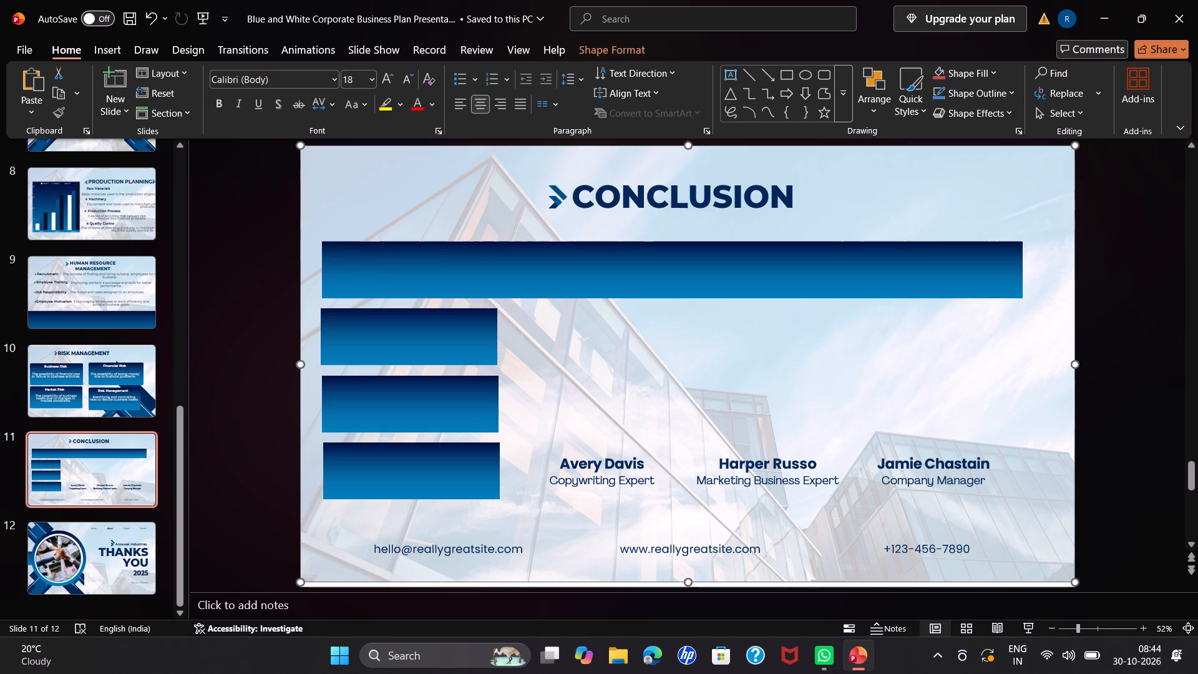
# Widen the second blue box rightward across the slide, to just past the right end of the first box.
pyautogui.click(498, 332)
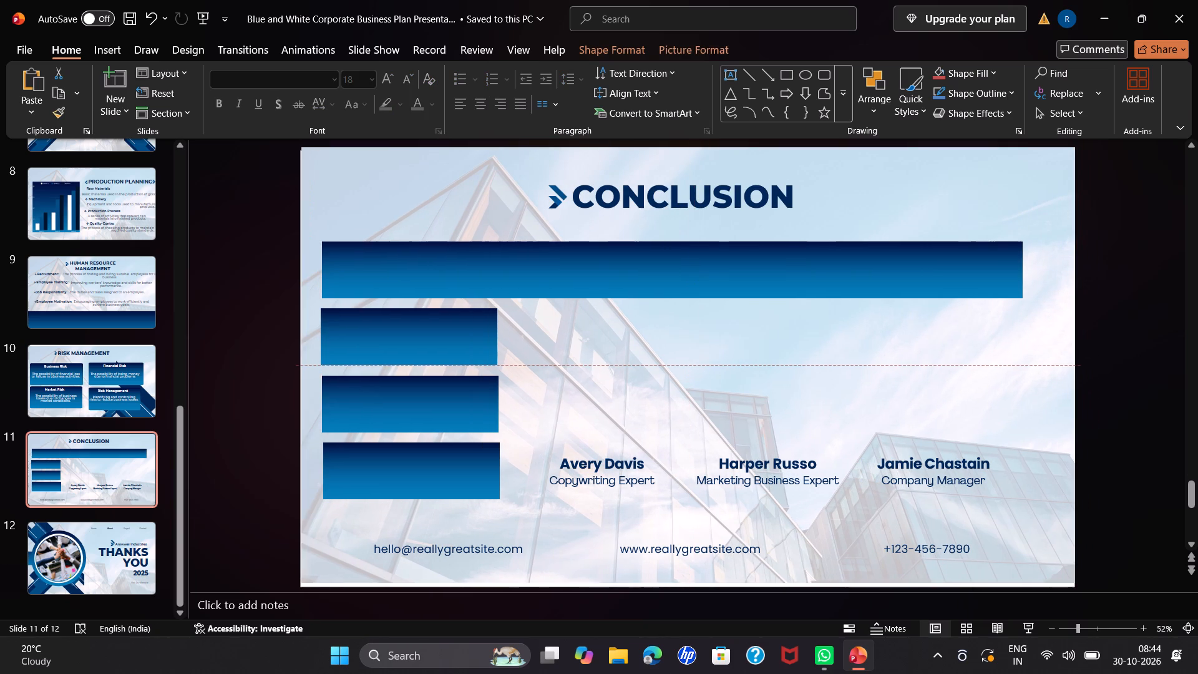
pyautogui.click(495, 335)
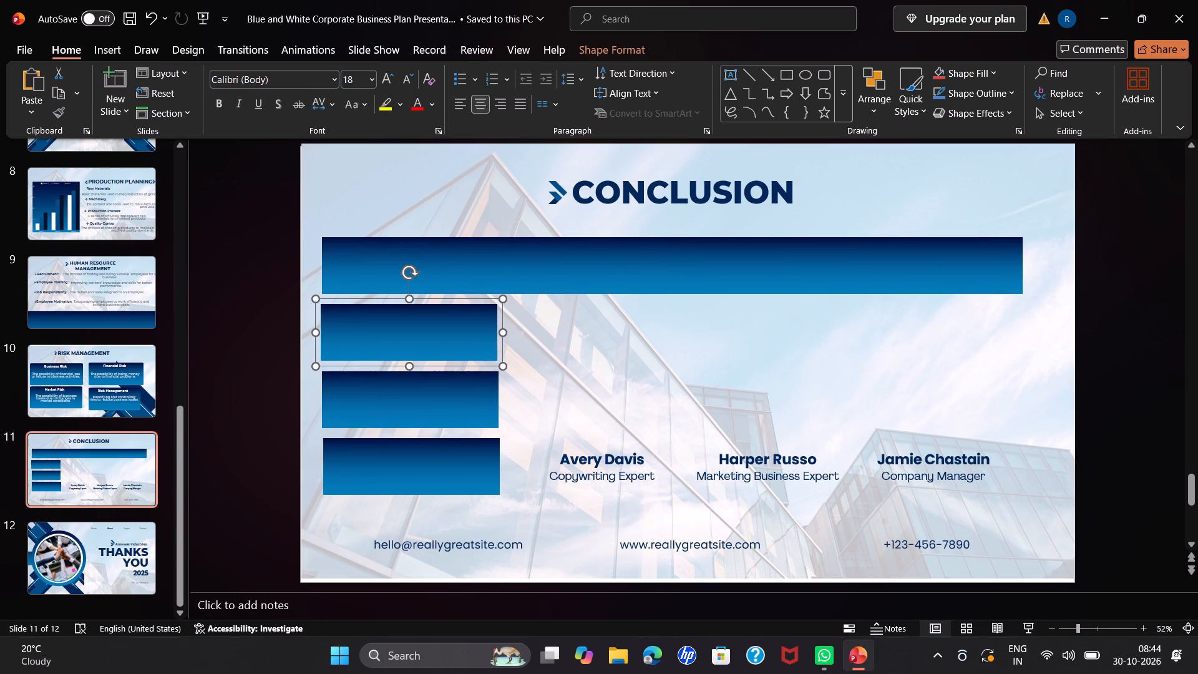
pyautogui.moveTo(502, 333); pyautogui.dragTo(786, 397)
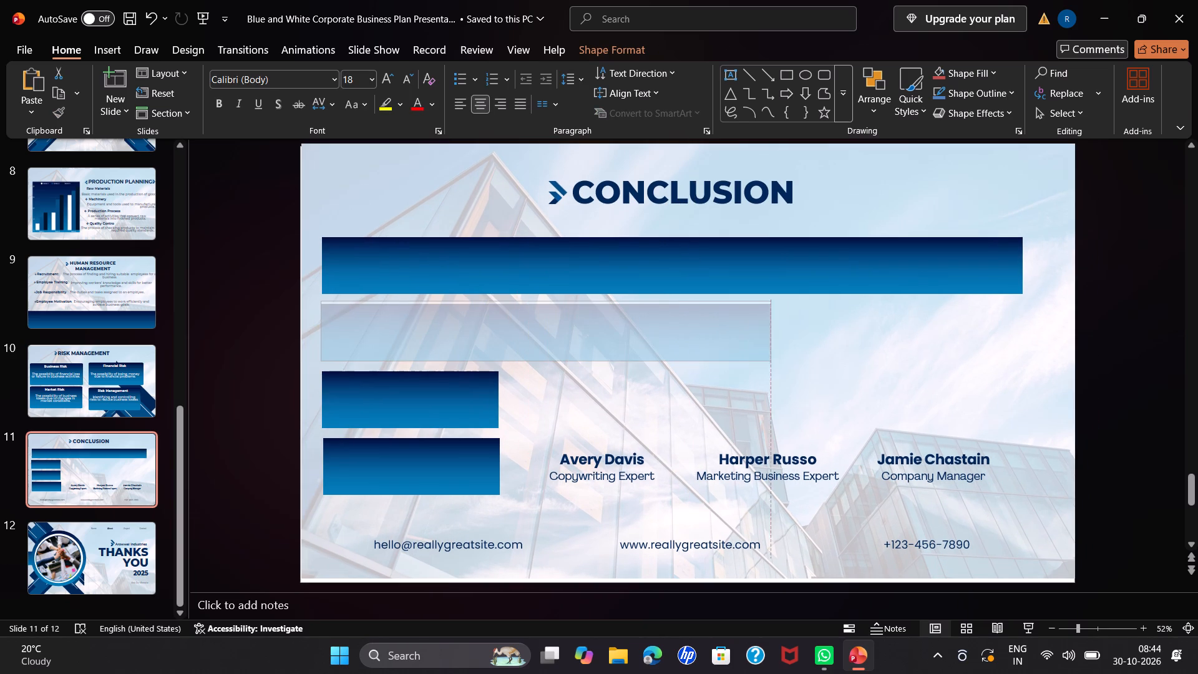
pyautogui.moveTo(786, 397); pyautogui.dragTo(1031, 421)
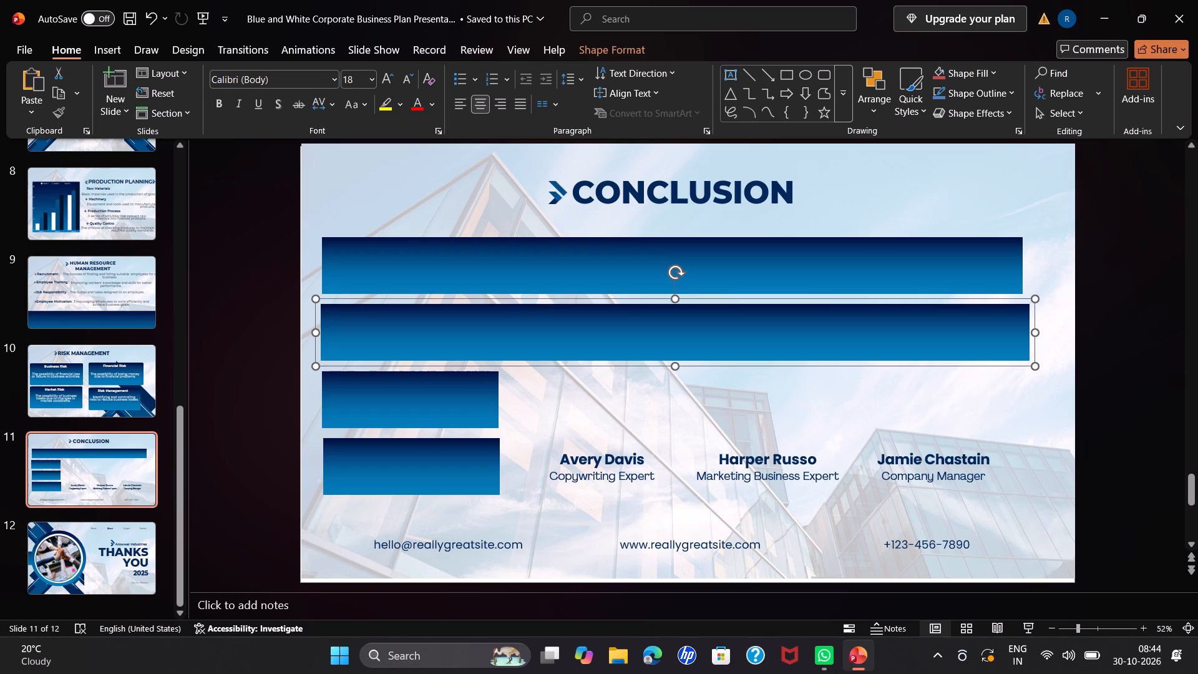
pyautogui.click(691, 401)
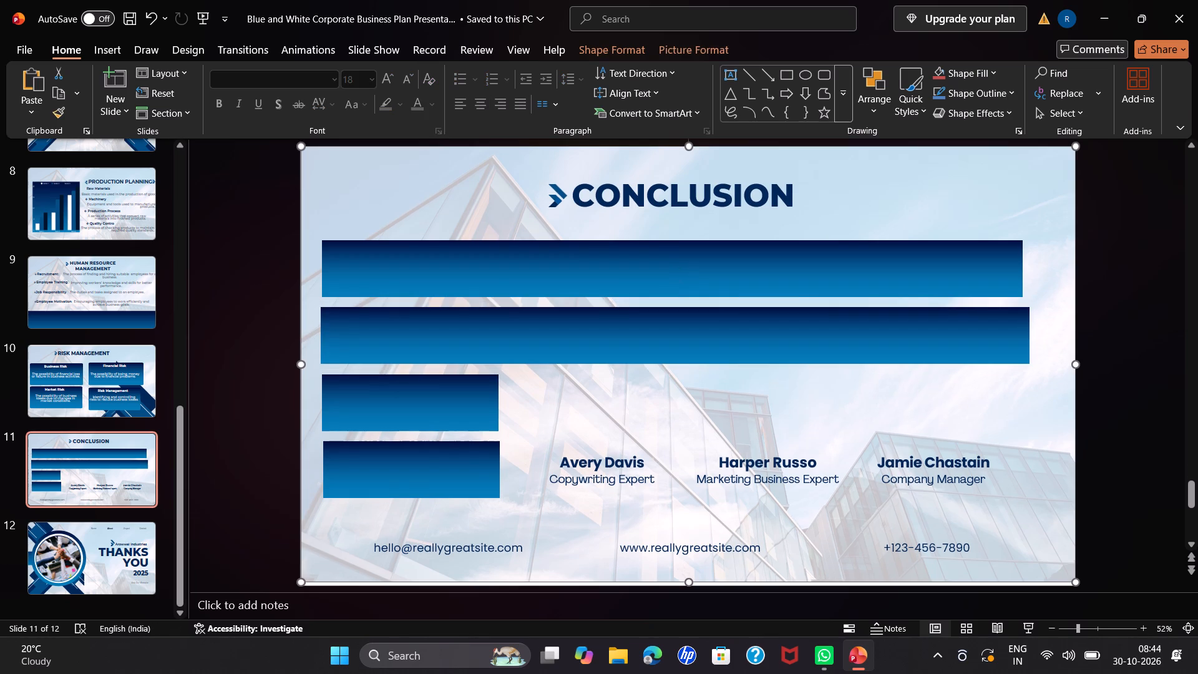
# Widen the third blue box rightward until its right edge lines up with the first box.
pyautogui.click(497, 399)
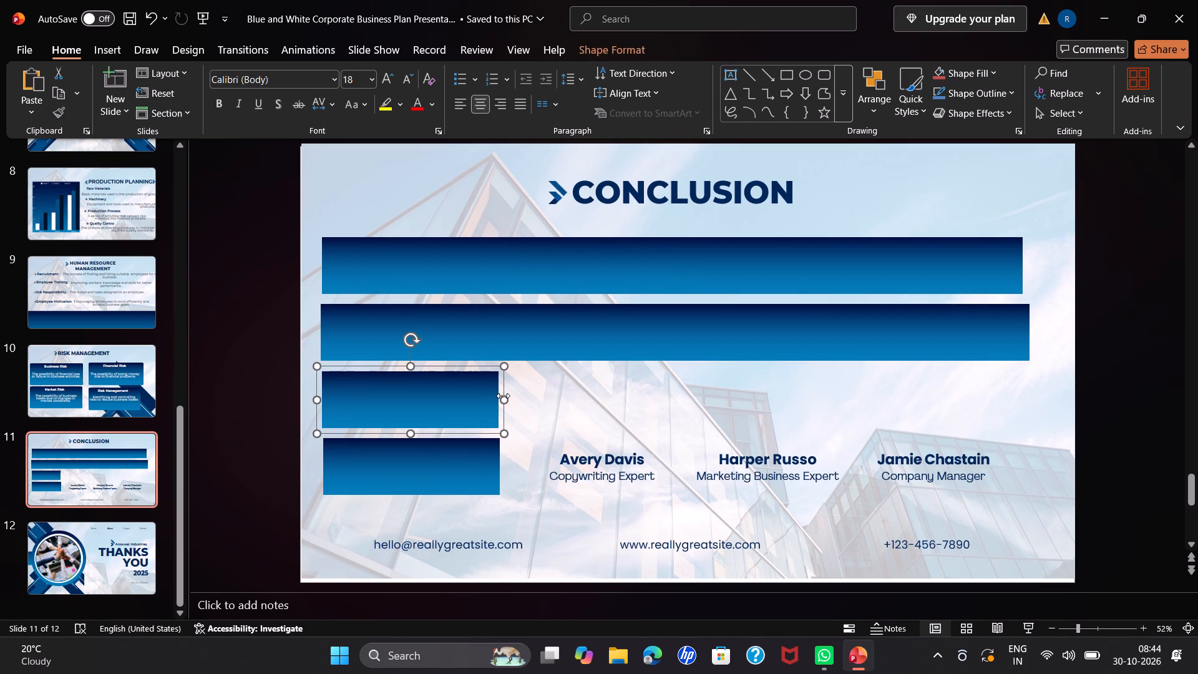
pyautogui.moveTo(504, 399); pyautogui.dragTo(750, 436)
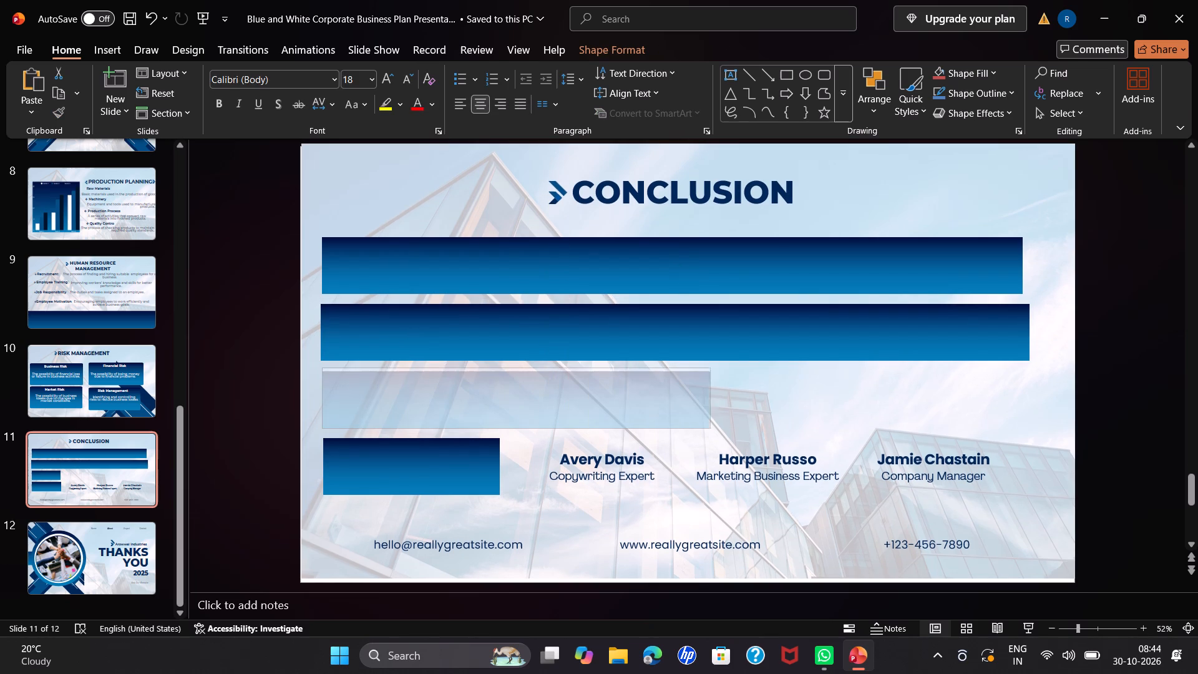
pyautogui.moveTo(750, 436); pyautogui.dragTo(1028, 439)
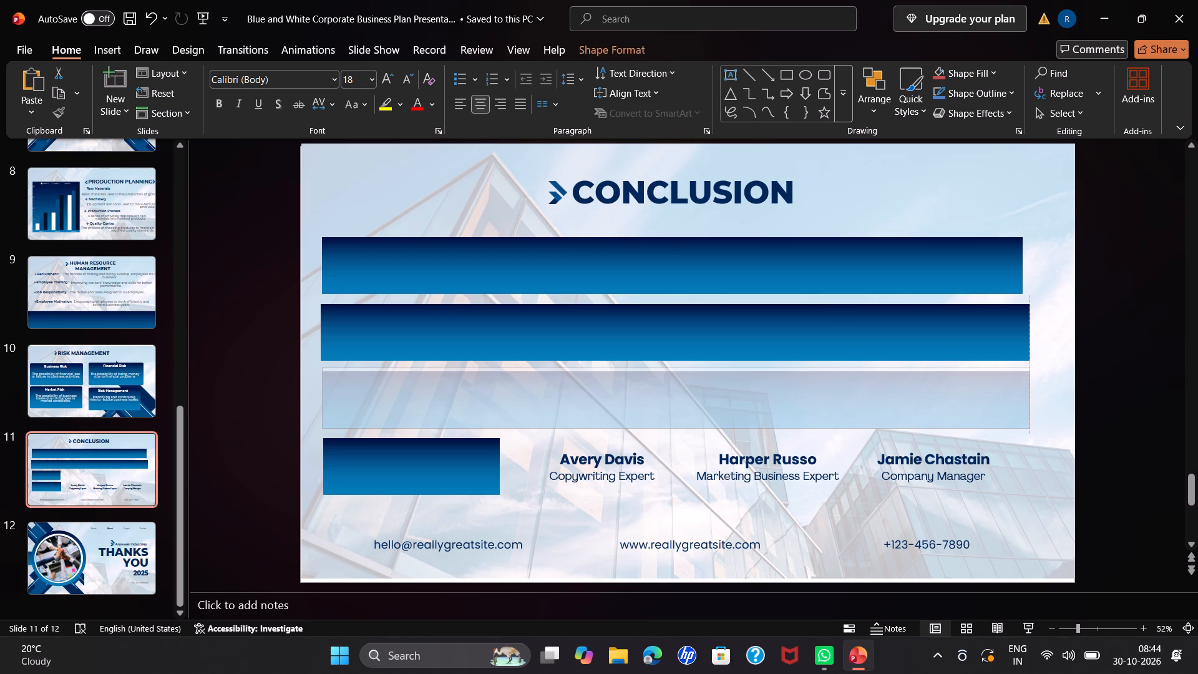
pyautogui.moveTo(1028, 439); pyautogui.dragTo(1022, 443)
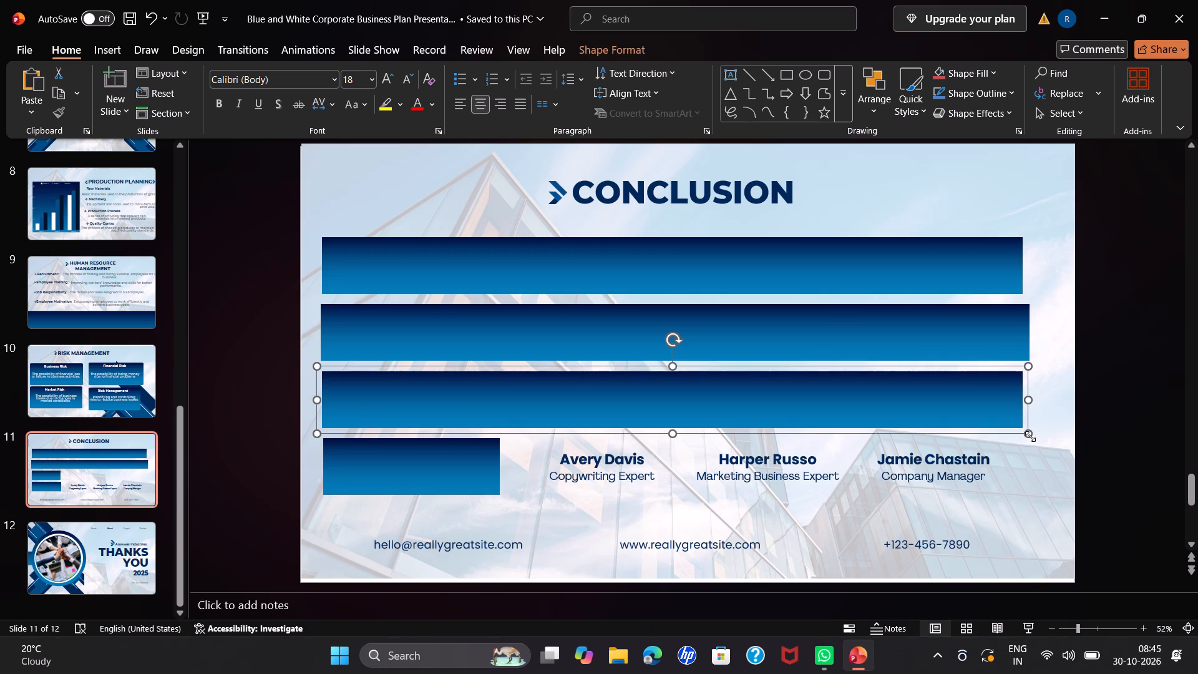
pyautogui.click(1052, 421)
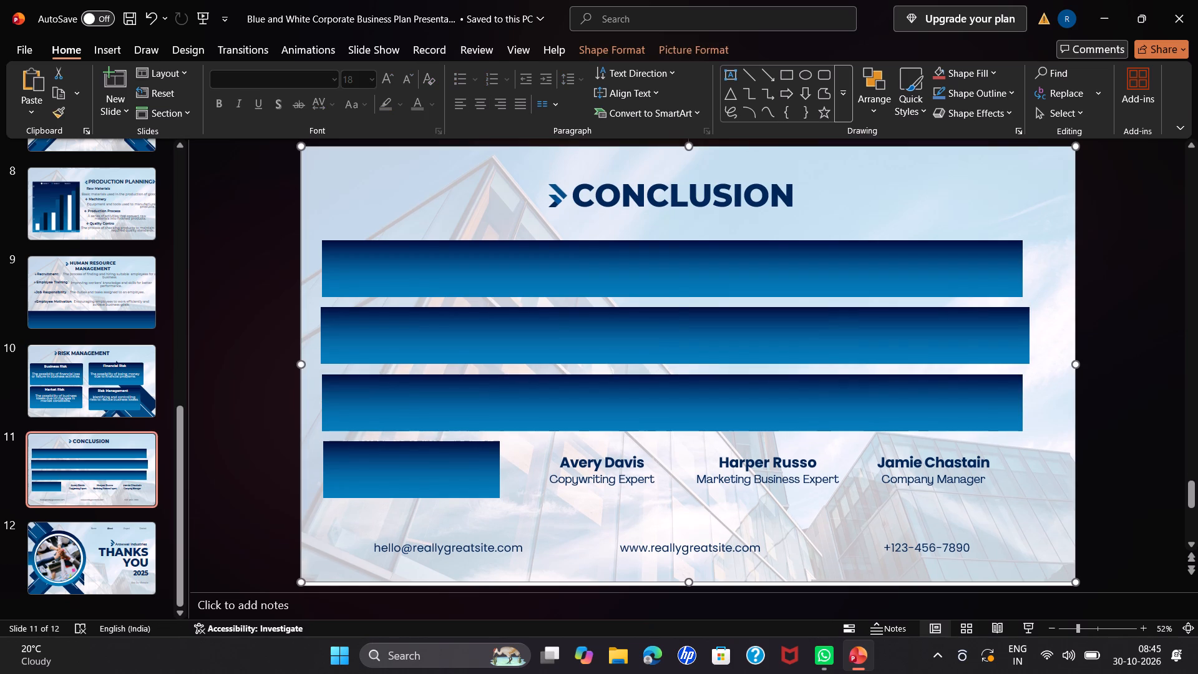
# Trim the second blue box's right edge to line up with the first and third boxes.
pyautogui.click(1026, 355)
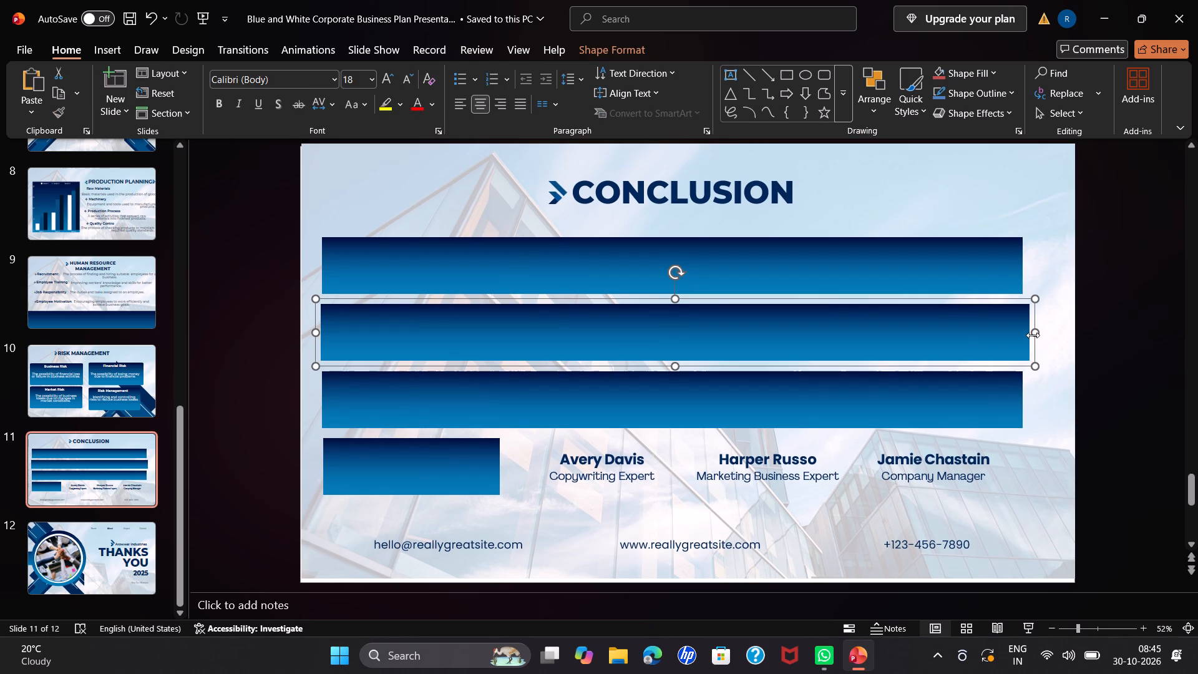
pyautogui.moveTo(1033, 335); pyautogui.dragTo(1029, 335)
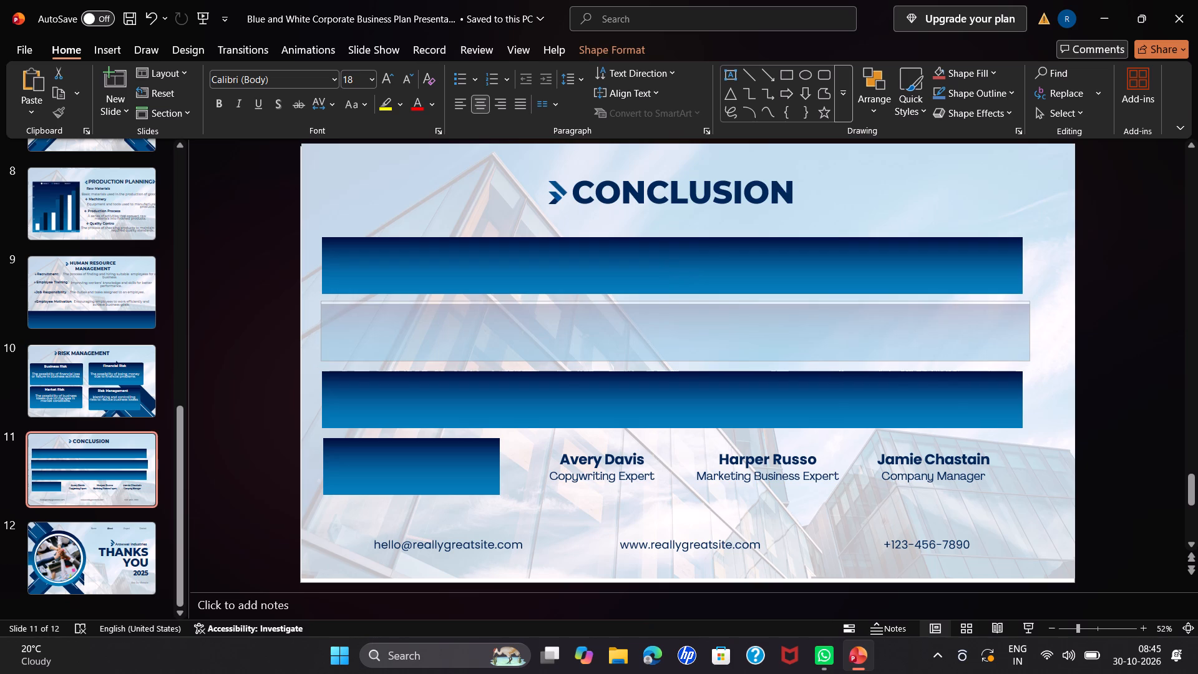
pyautogui.moveTo(1029, 335); pyautogui.dragTo(1025, 336)
pyautogui.click(1045, 321)
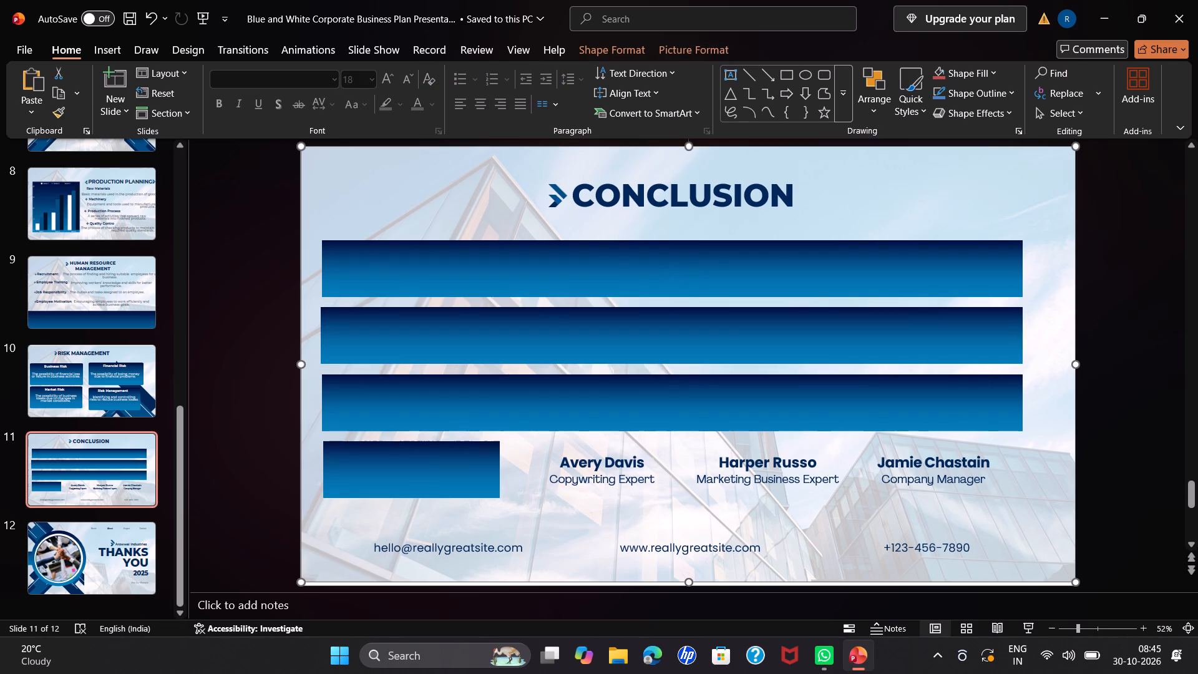
# Move the second team member's name and the Copywriting Expert title down below the box row, just above the contact details.
pyautogui.click(640, 458)
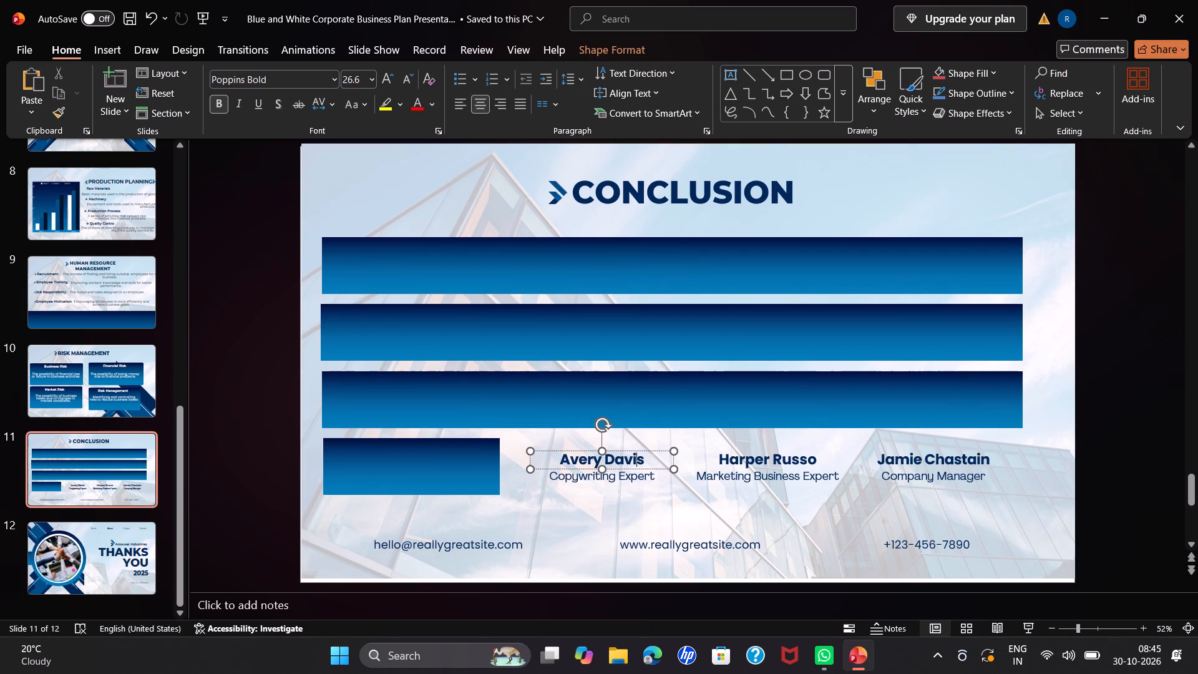
pyautogui.click(621, 472)
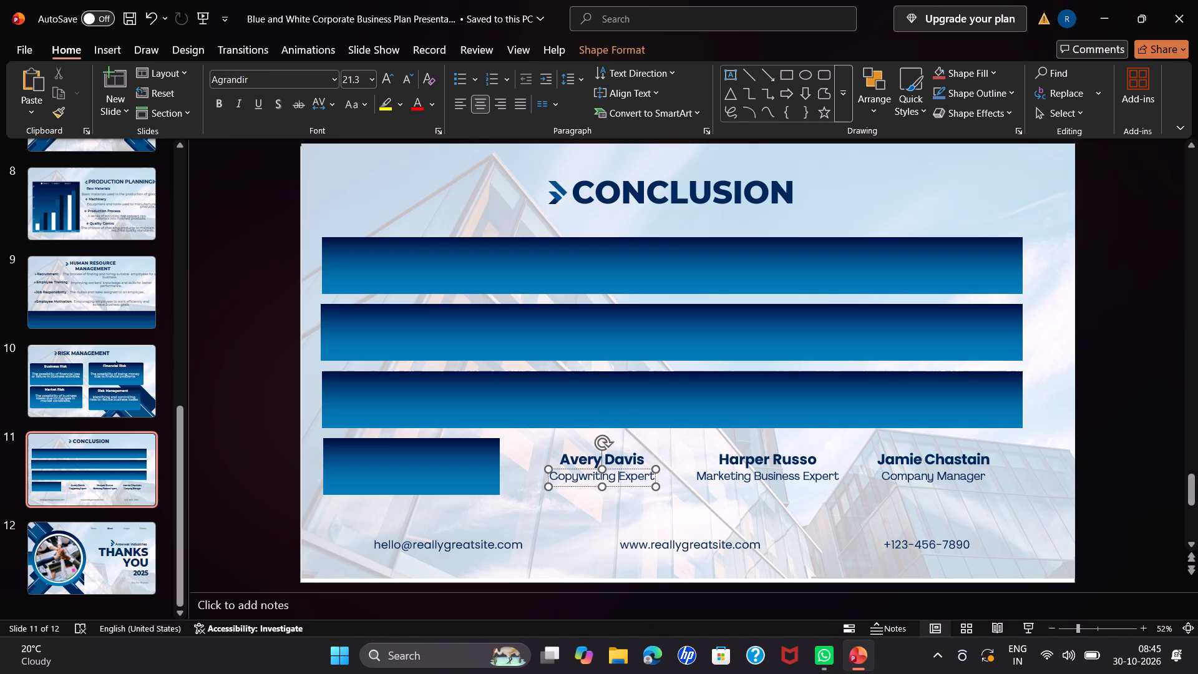
pyautogui.click(624, 457)
pyautogui.moveTo(618, 467); pyautogui.dragTo(613, 482)
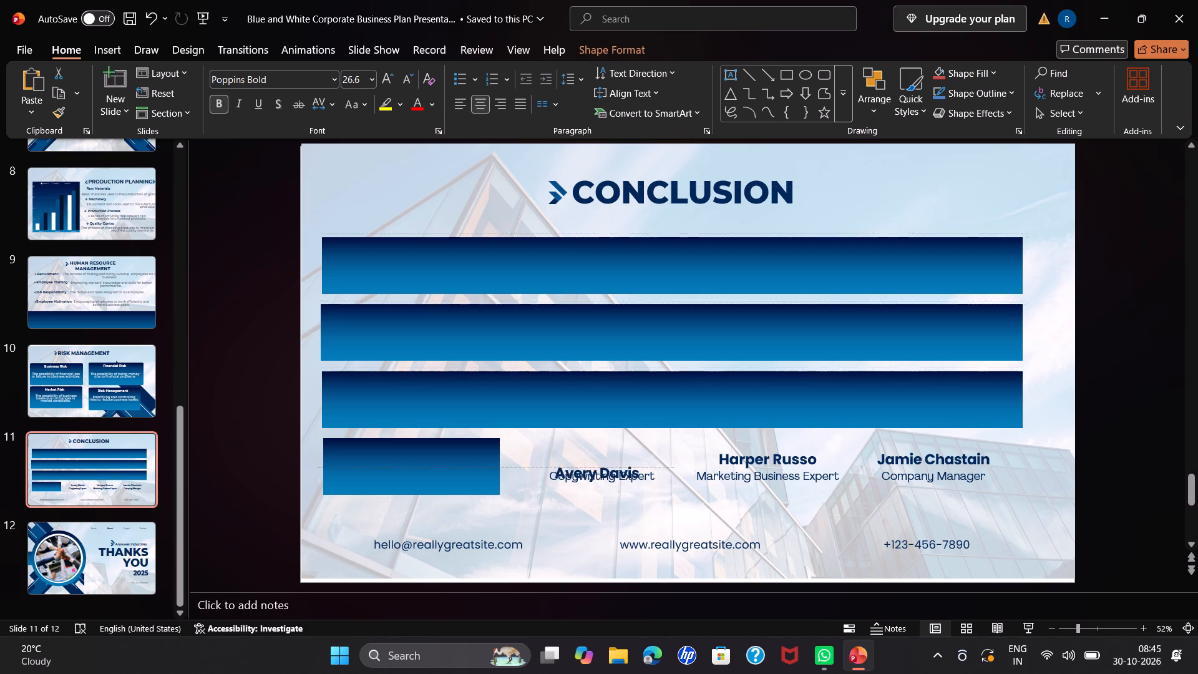
pyautogui.moveTo(613, 482); pyautogui.dragTo(609, 524)
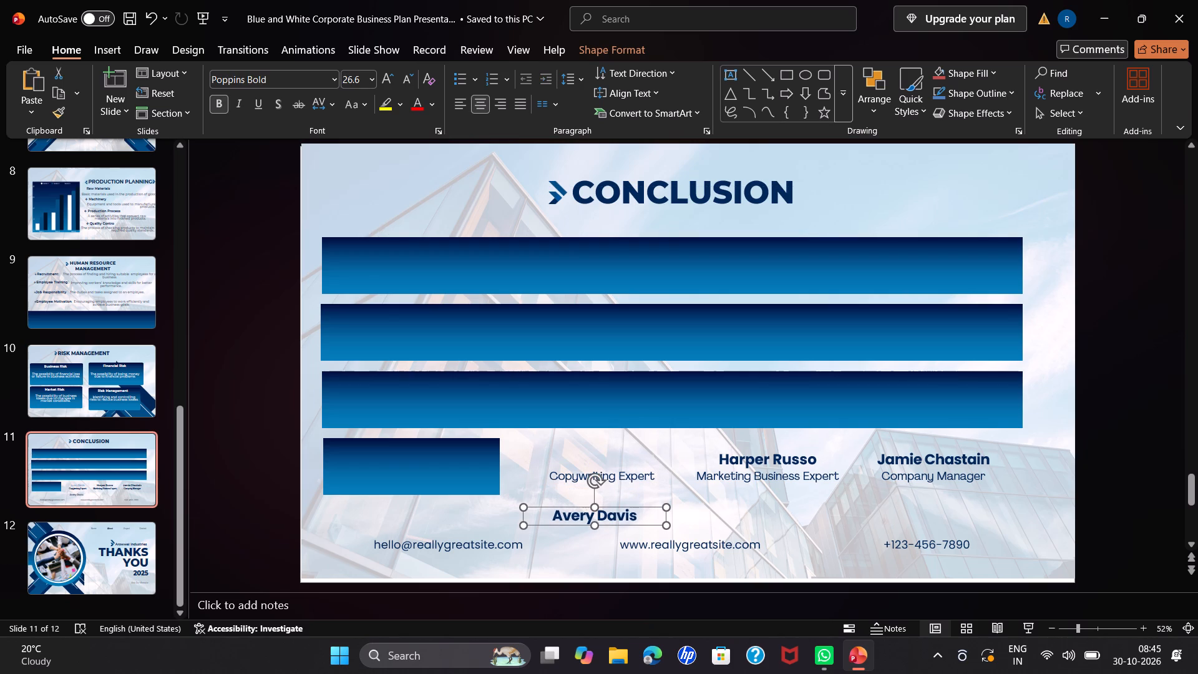
pyautogui.click(635, 479)
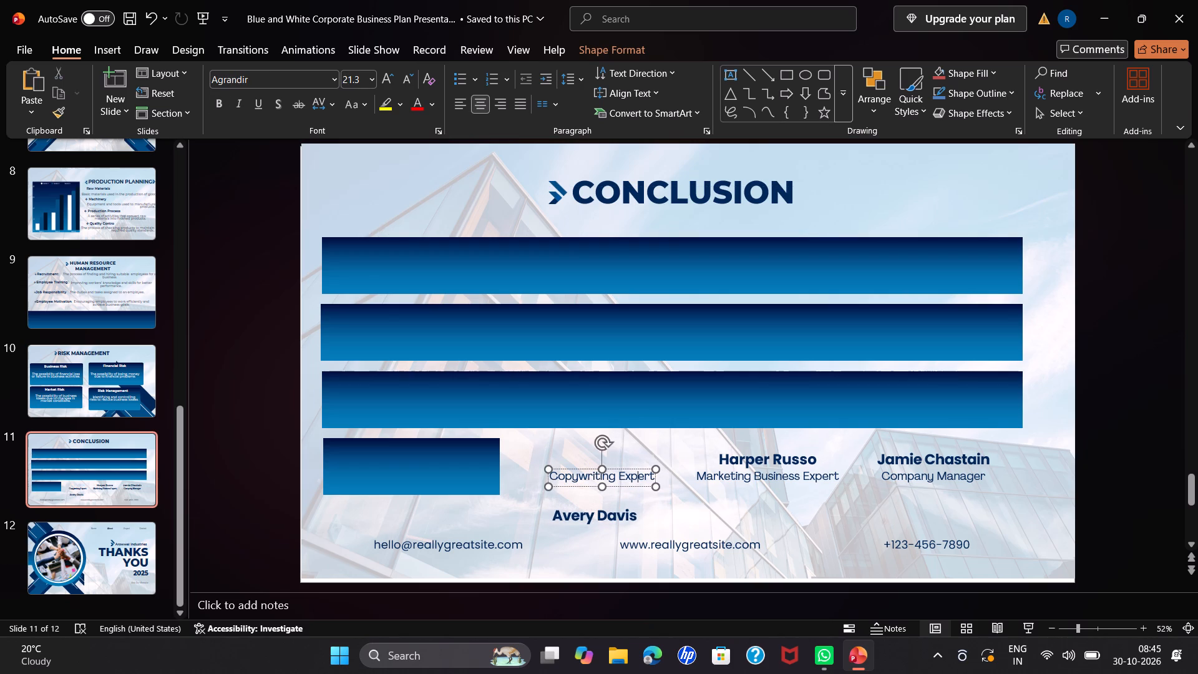
pyautogui.moveTo(627, 484); pyautogui.dragTo(613, 541)
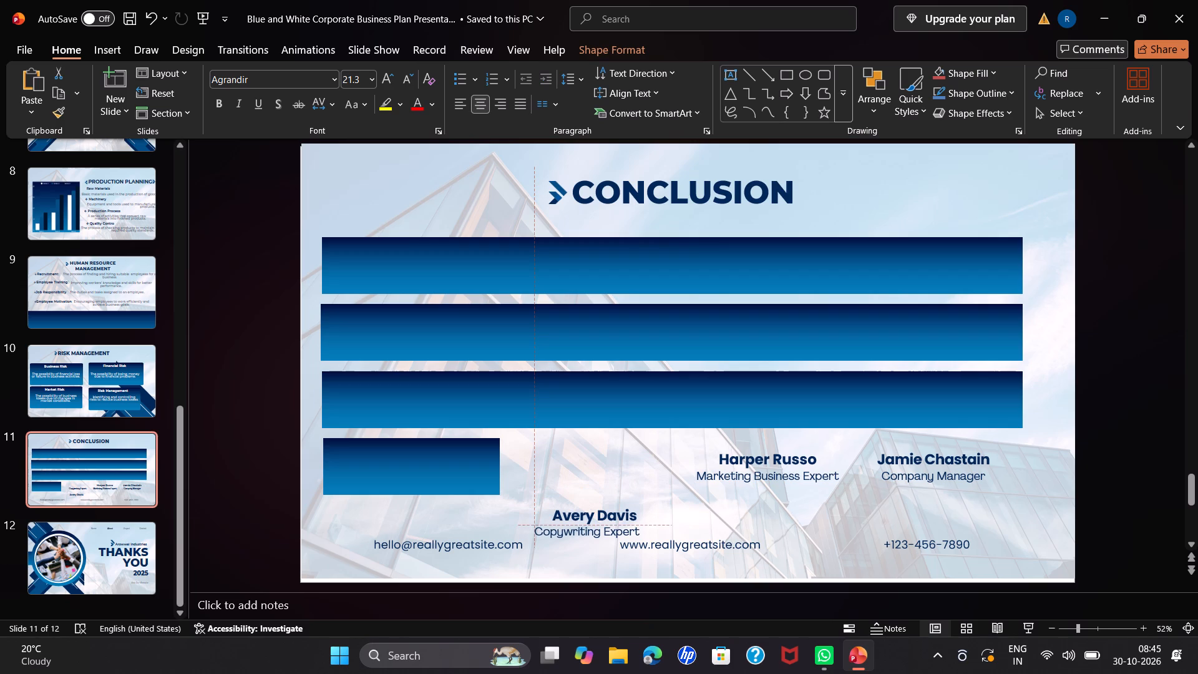
pyautogui.moveTo(613, 541); pyautogui.dragTo(613, 541)
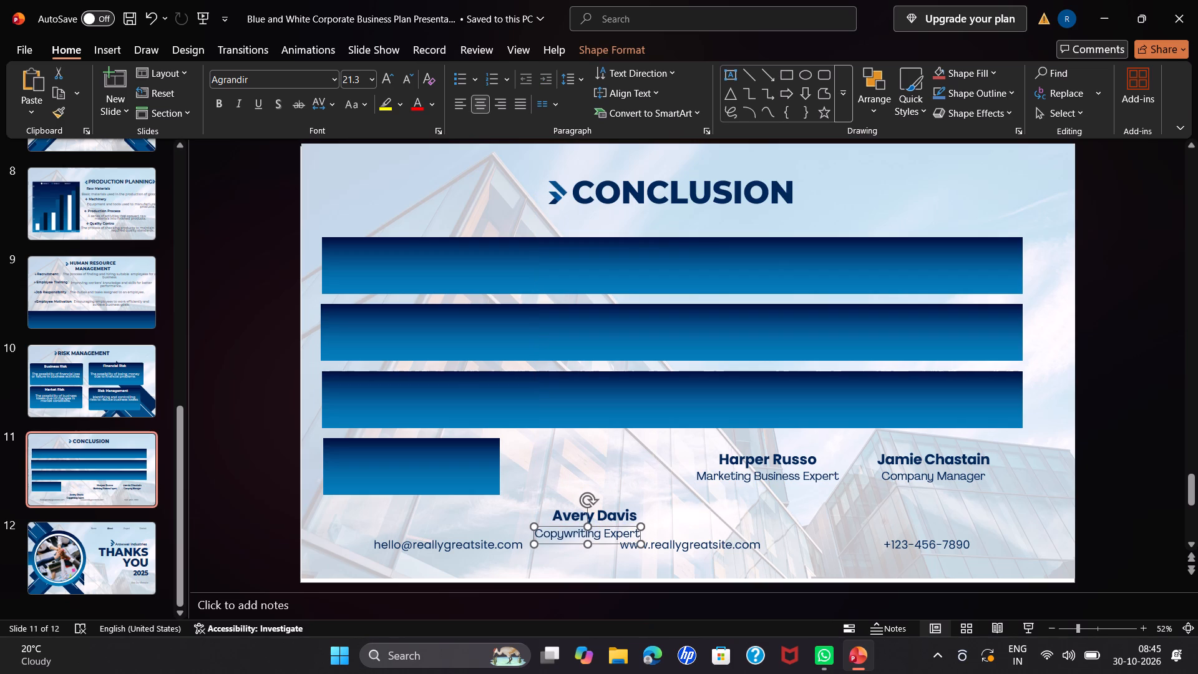
# Delete the third team member's name and the Marketing Business Expert title beneath the third blue box.
pyautogui.click(751, 467)
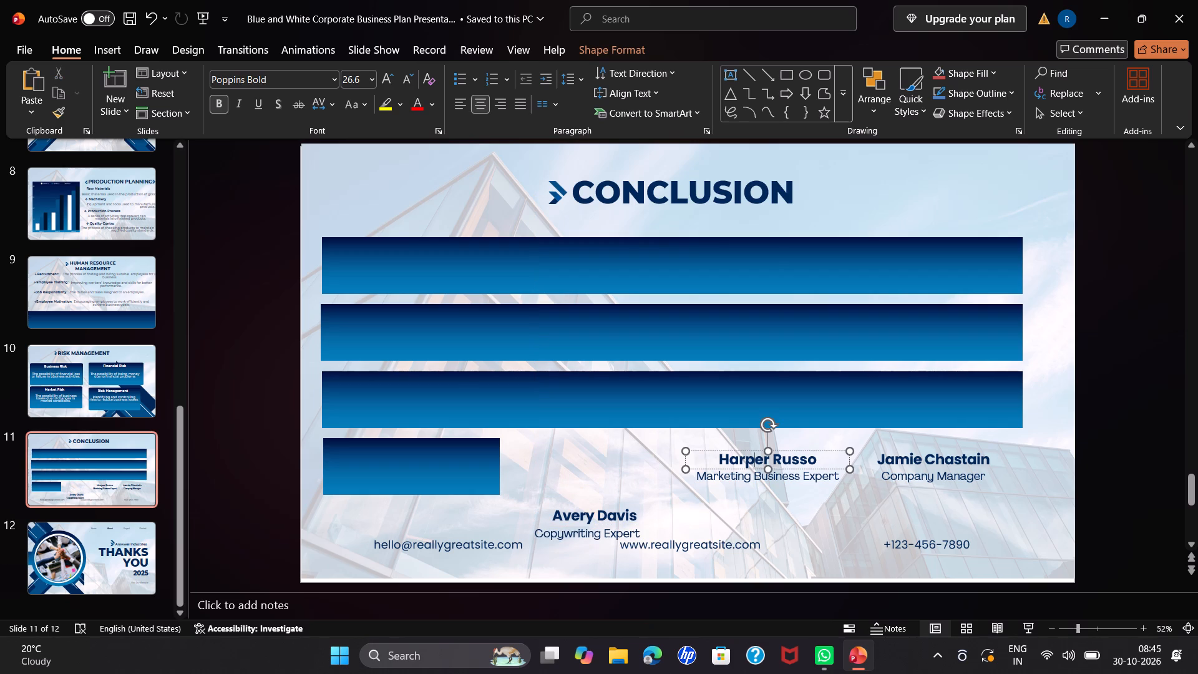
pyautogui.click(793, 469)
pyautogui.press('BackSpace')
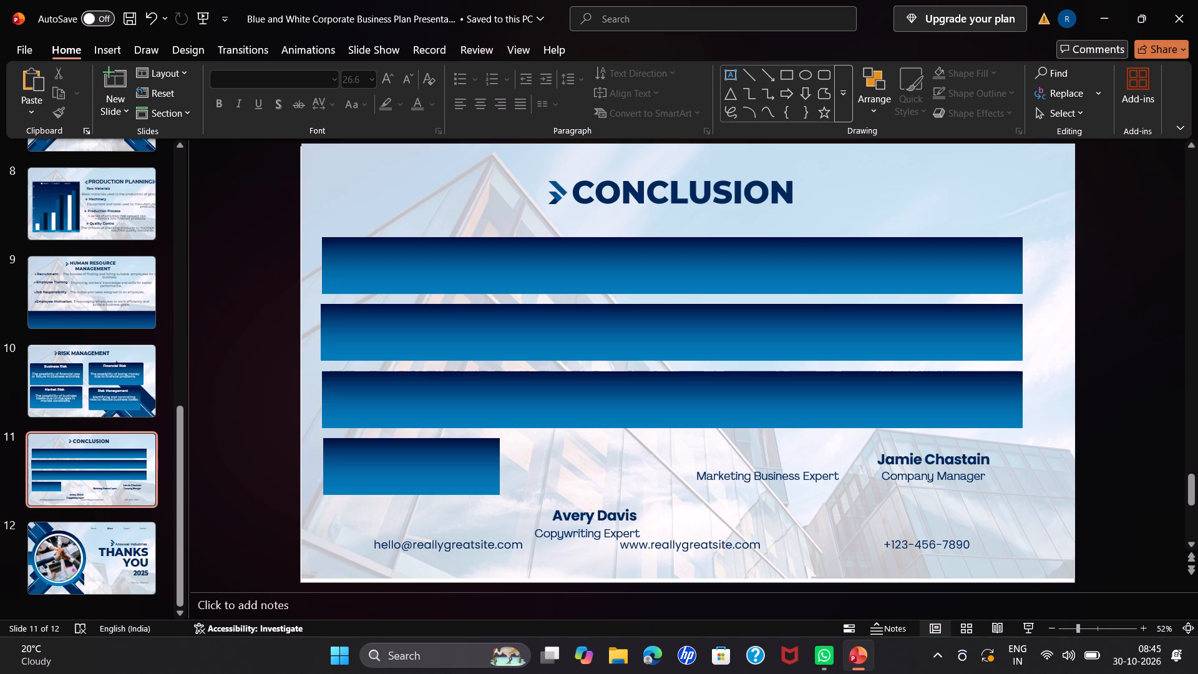
pyautogui.moveTo(837, 475); pyautogui.dragTo(825, 479)
pyautogui.click(817, 487)
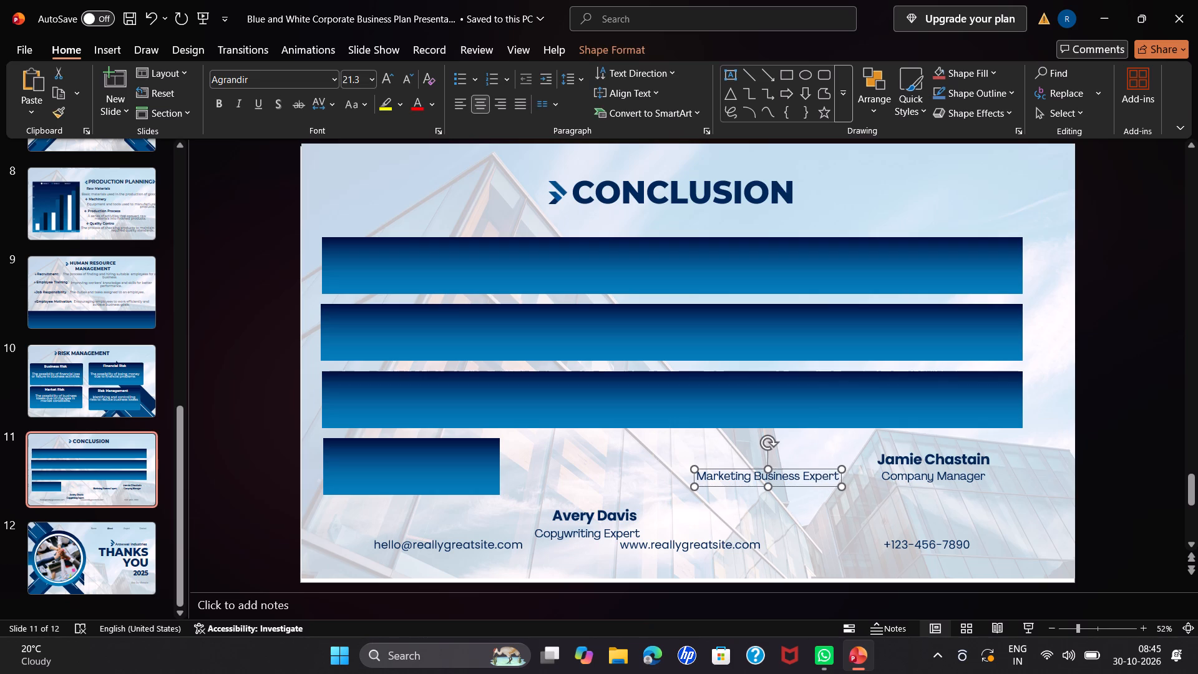
pyautogui.press('BackSpace')
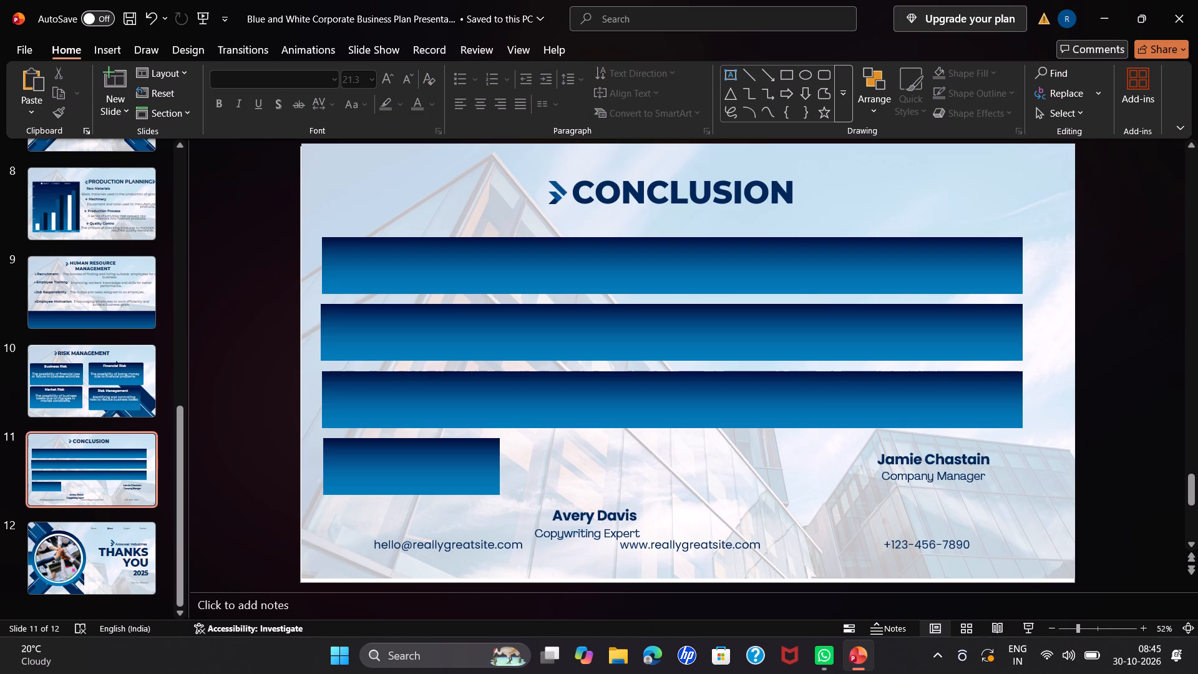
# Delete the fourth team member's name and the Company Manager title beneath the third blue box.
pyautogui.click(989, 459)
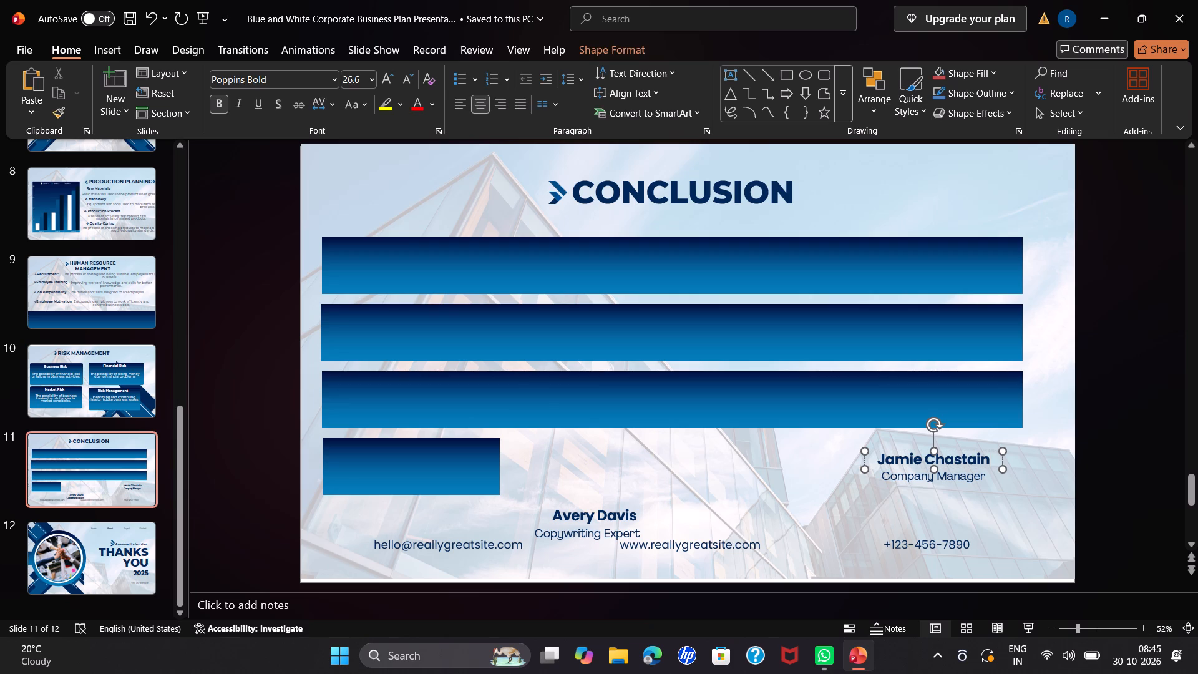
pyautogui.click(973, 469)
pyautogui.press('BackSpace')
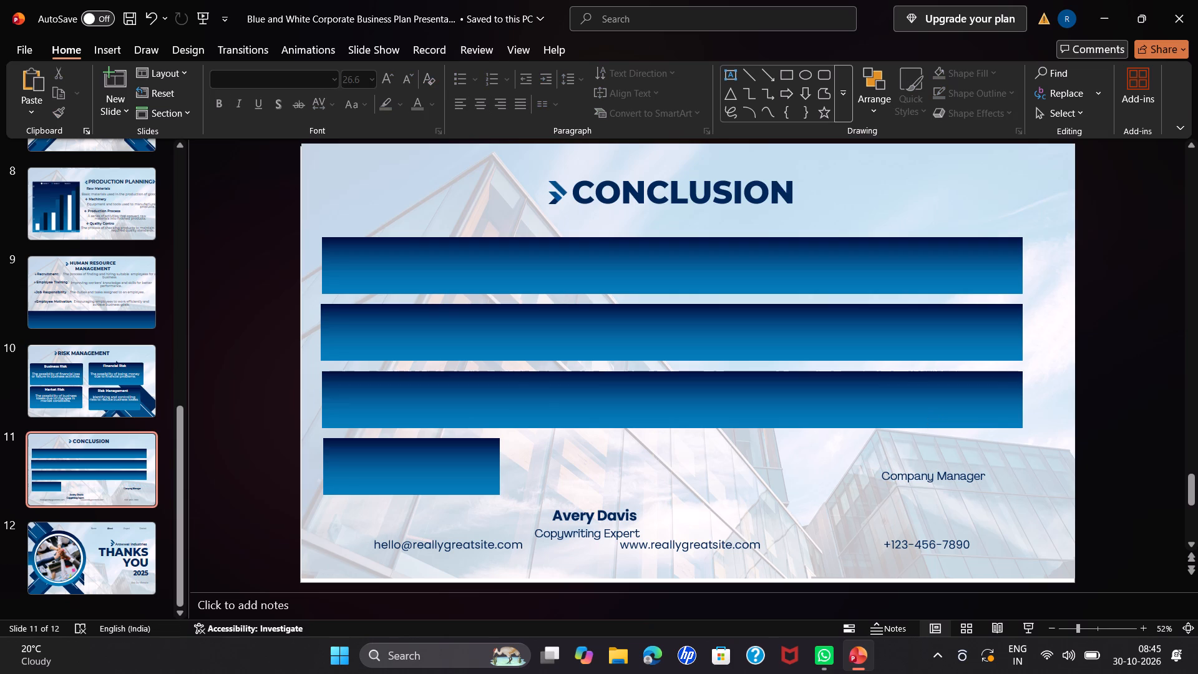
pyautogui.click(984, 477)
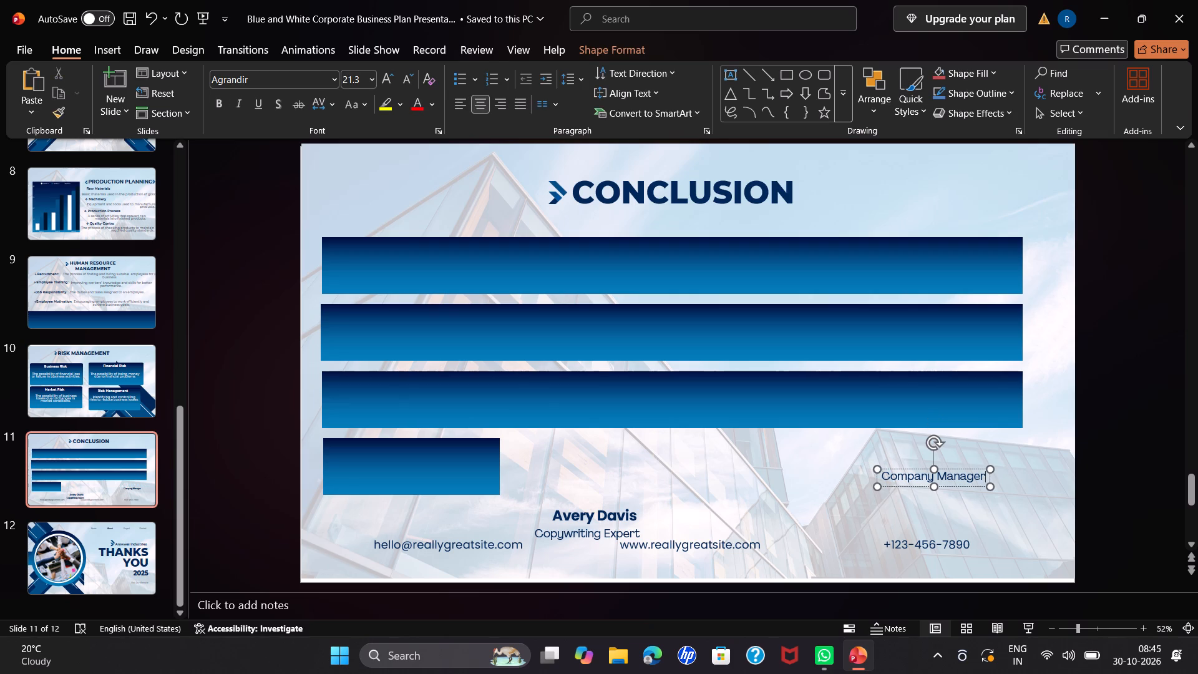
pyautogui.click(969, 487)
pyautogui.press('BackSpace')
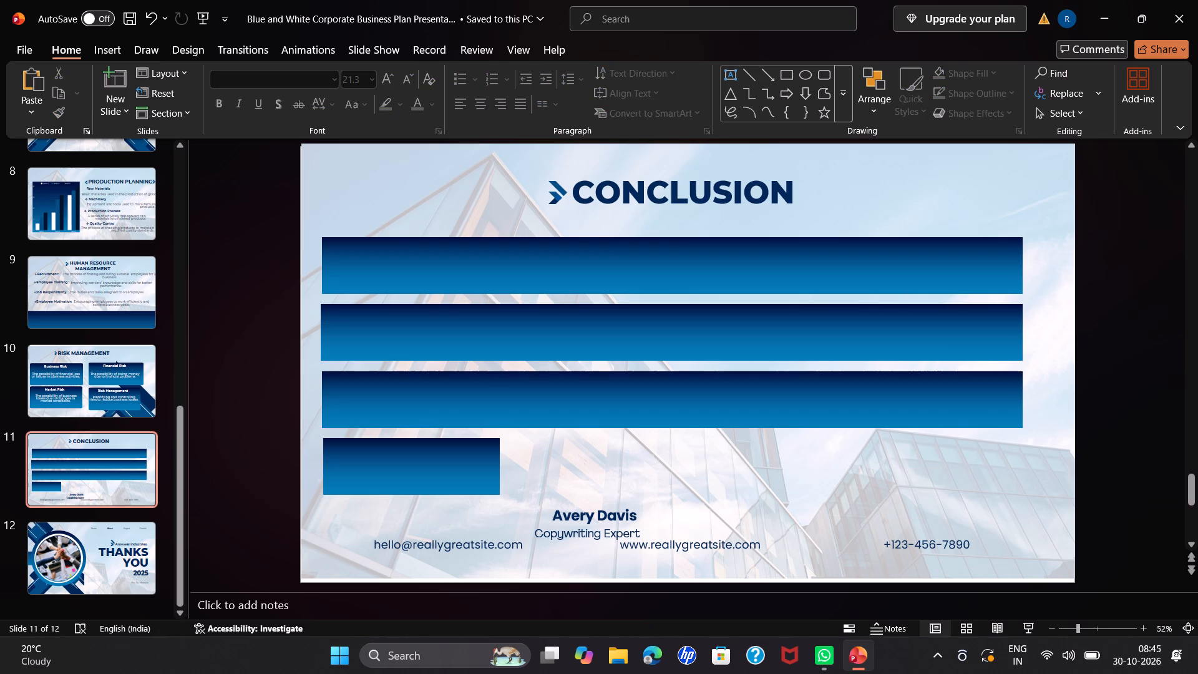
# Widen the short fourth blue box until its right edge lines up with the three boxes above.
pyautogui.click(498, 464)
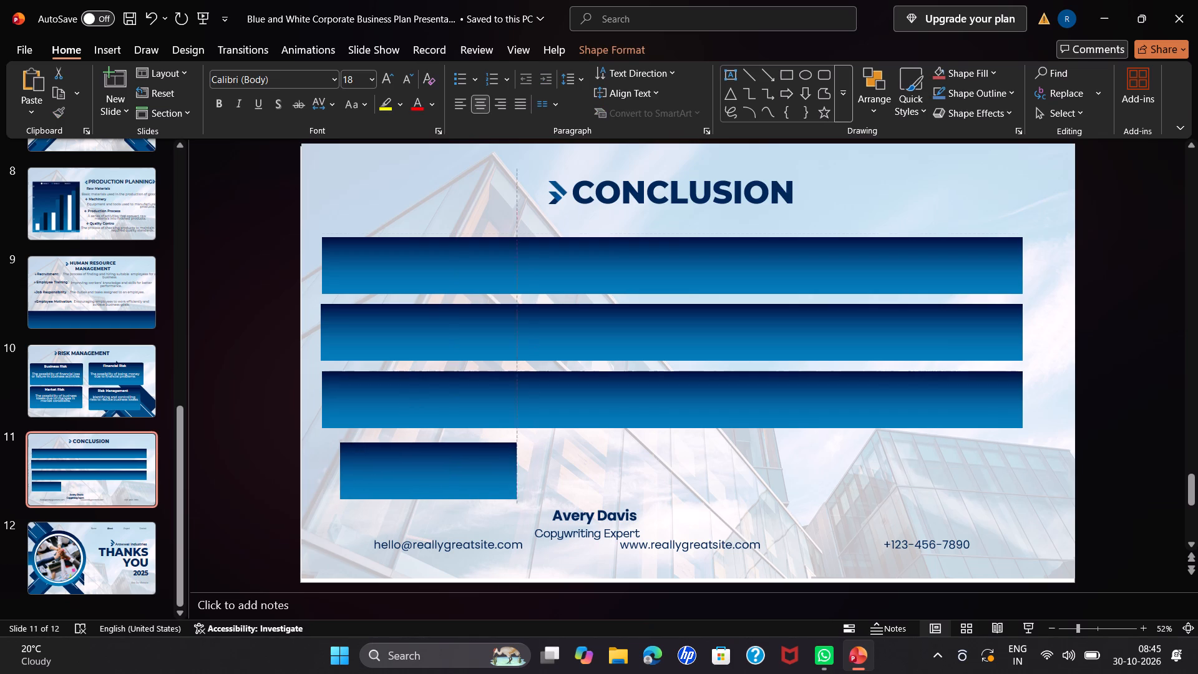
pyautogui.moveTo(509, 467); pyautogui.dragTo(510, 467)
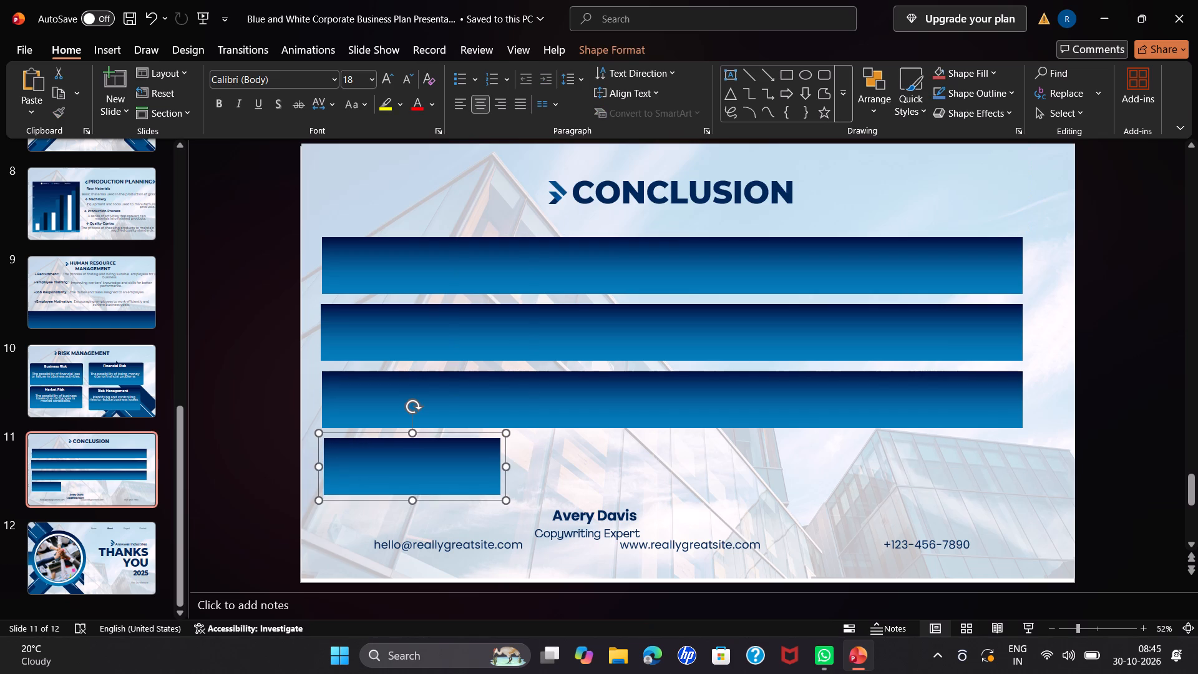
pyautogui.moveTo(510, 467); pyautogui.dragTo(1006, 516)
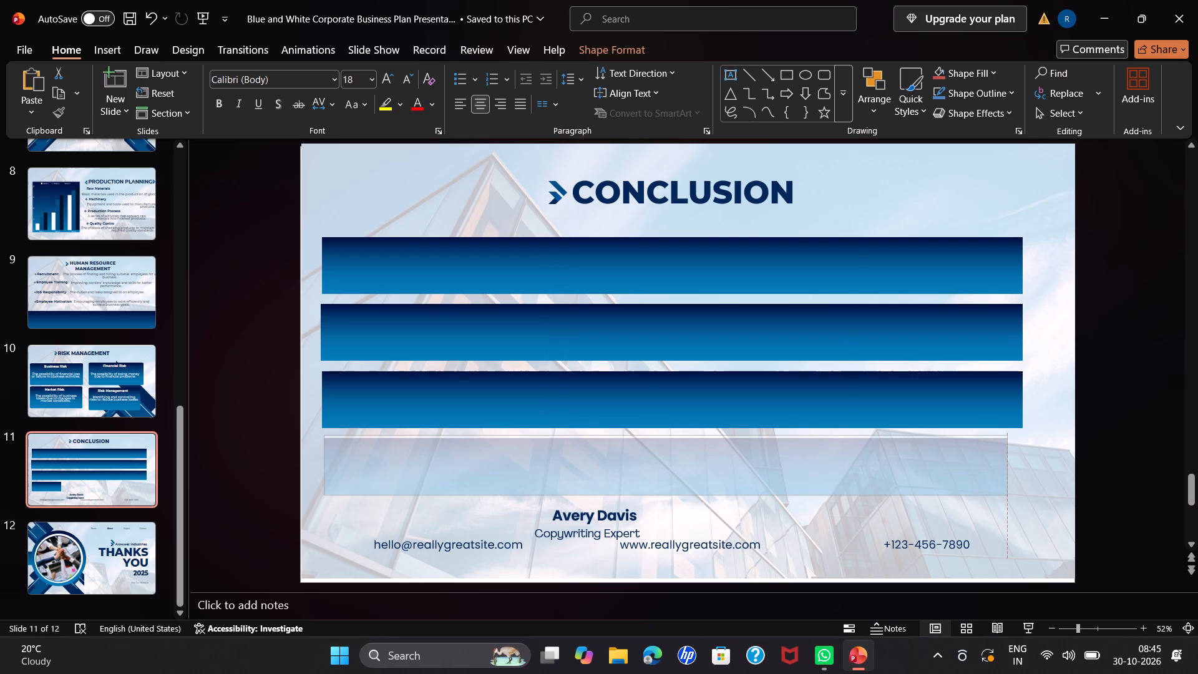
pyautogui.moveTo(1006, 516); pyautogui.dragTo(1025, 514)
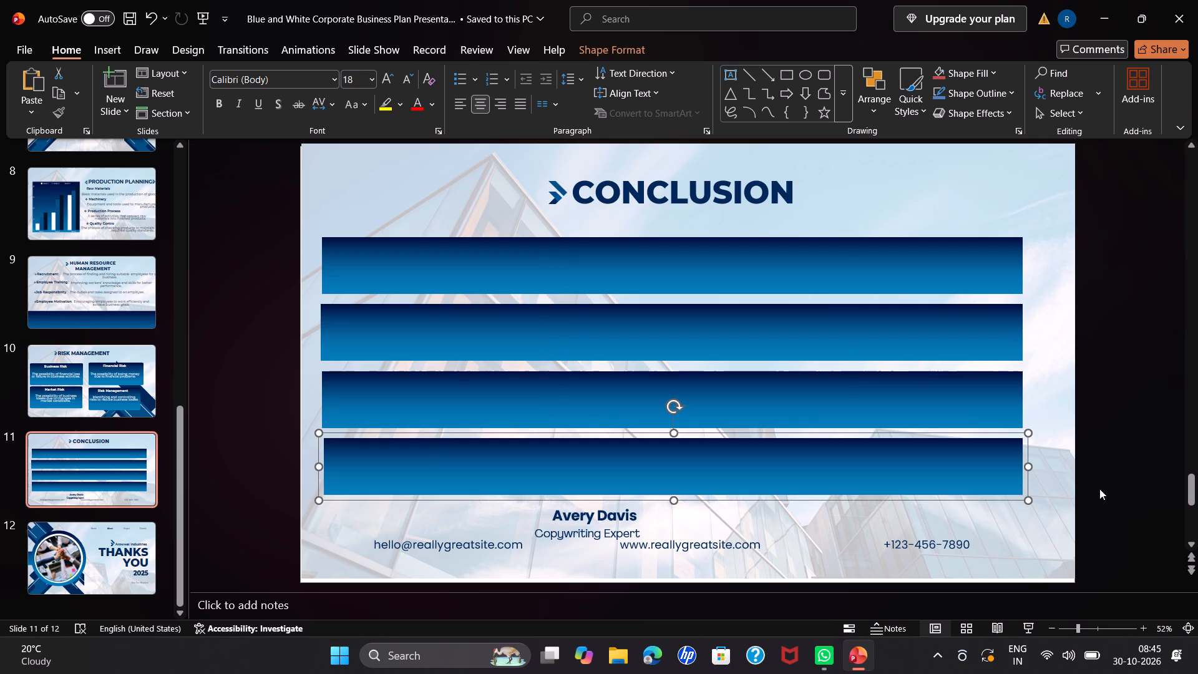
pyautogui.click(1048, 403)
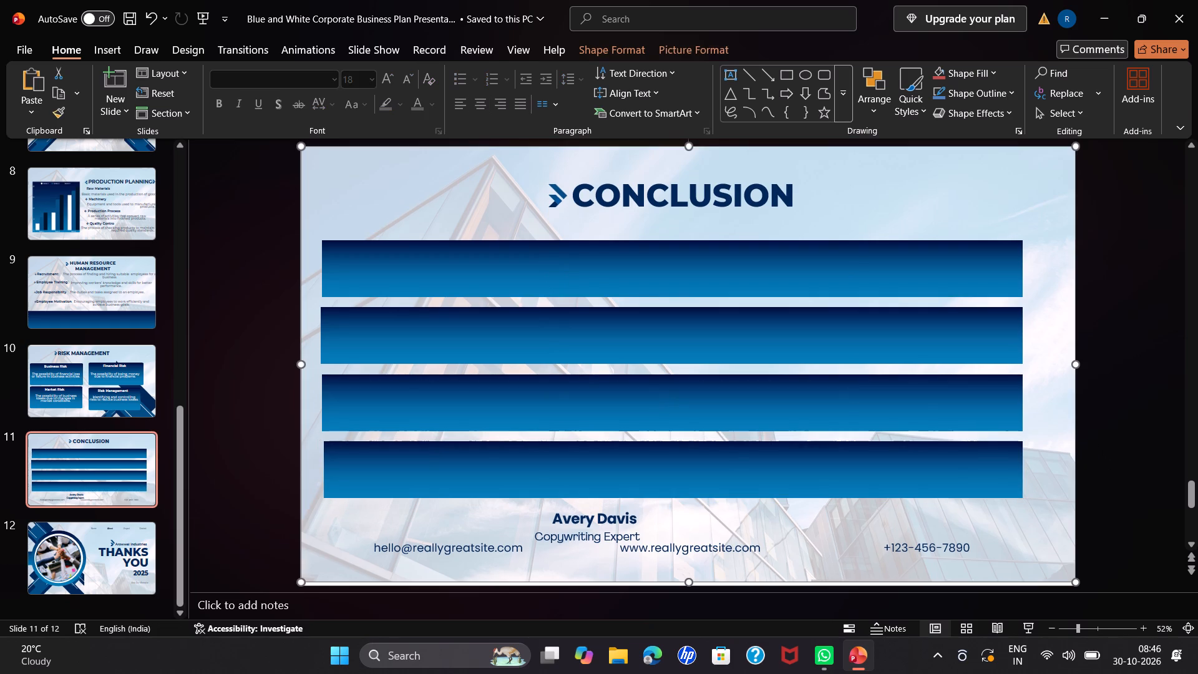
# Move the remaining team member's name from below the boxes onto the left end of the first blue box.
pyautogui.click(636, 520)
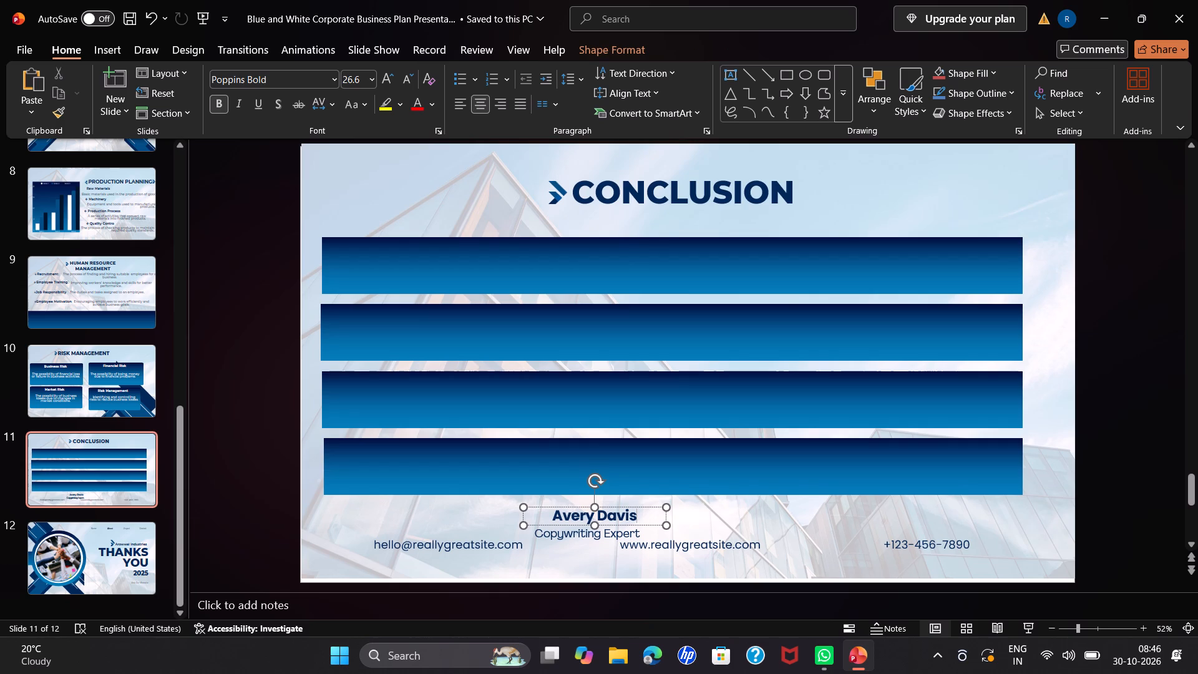
pyautogui.moveTo(641, 506); pyautogui.dragTo(520, 331)
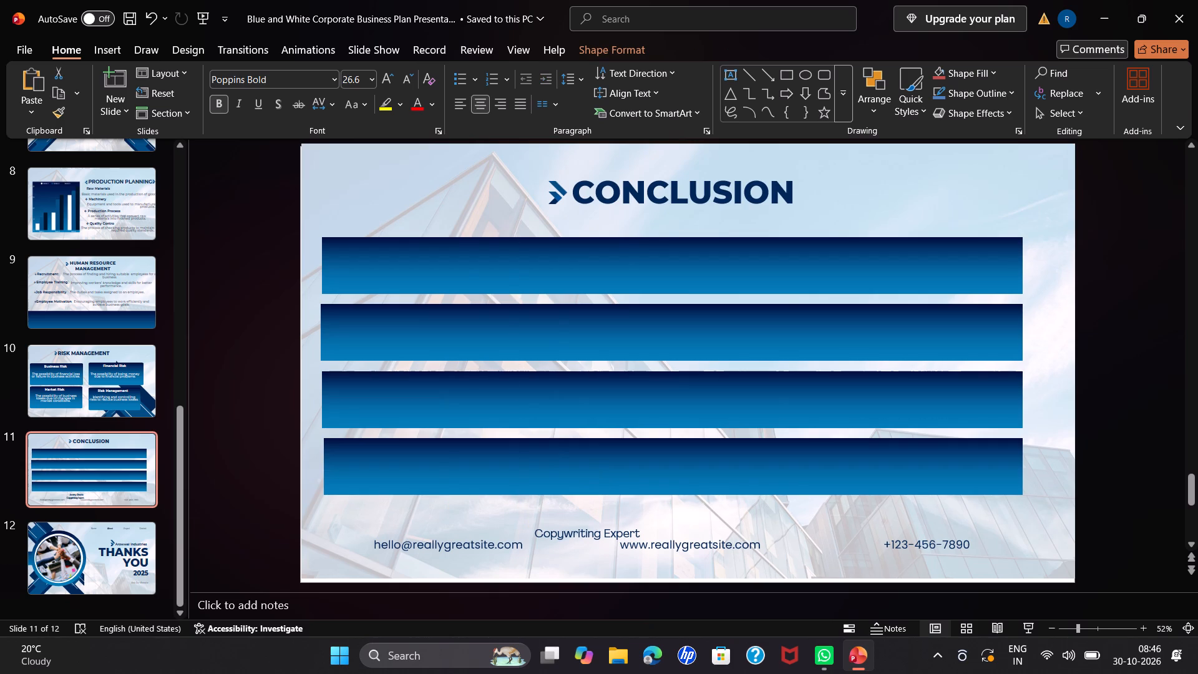
pyautogui.moveTo(520, 331); pyautogui.dragTo(430, 255)
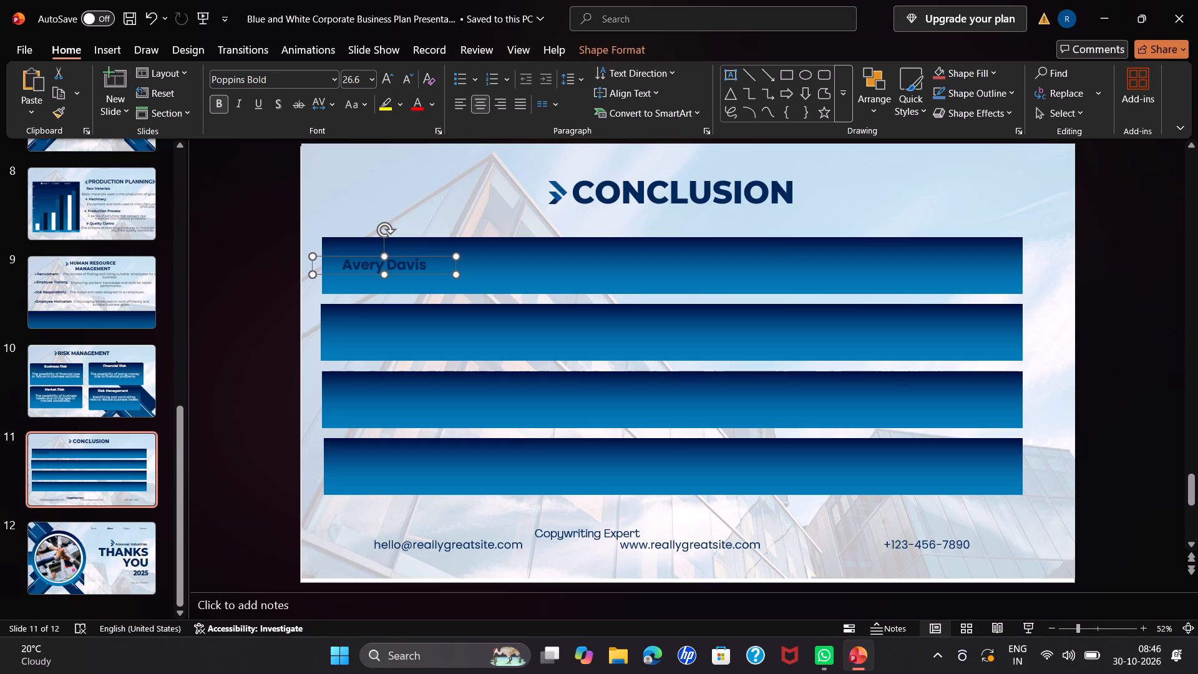
# Replace the name on the first blue box with the pasted heading "Business Success".
pyautogui.click(426, 266)
pyautogui.moveTo(426, 266); pyautogui.dragTo(341, 270)
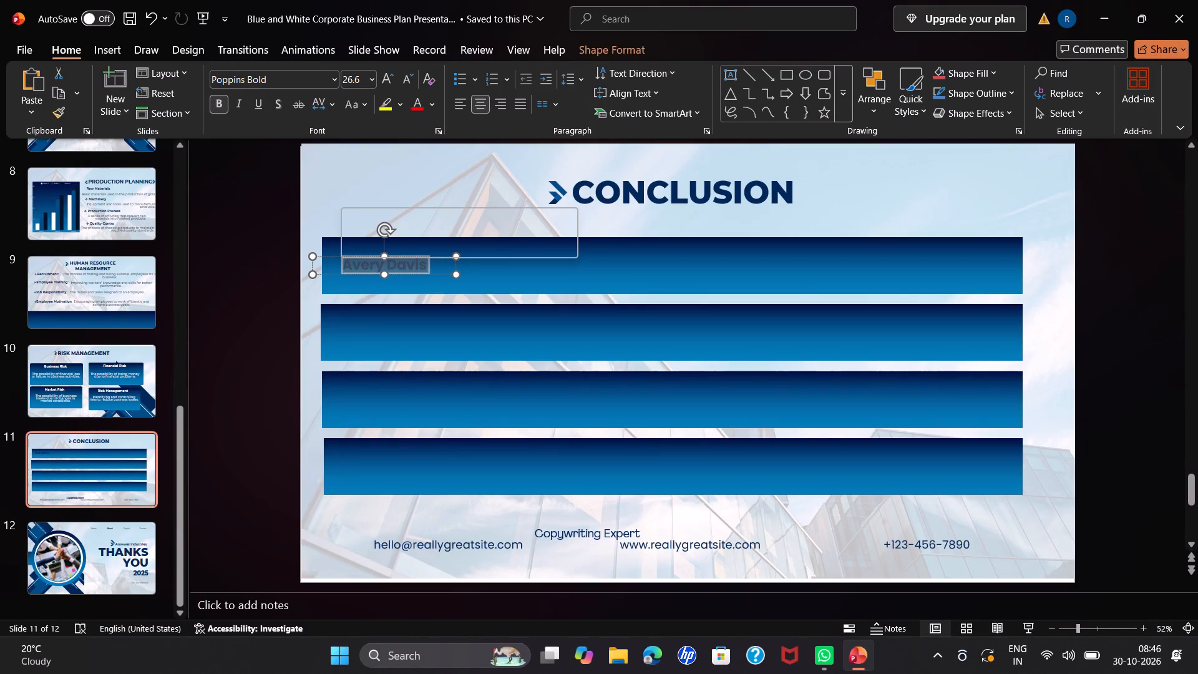
pyautogui.press('BackSpace')
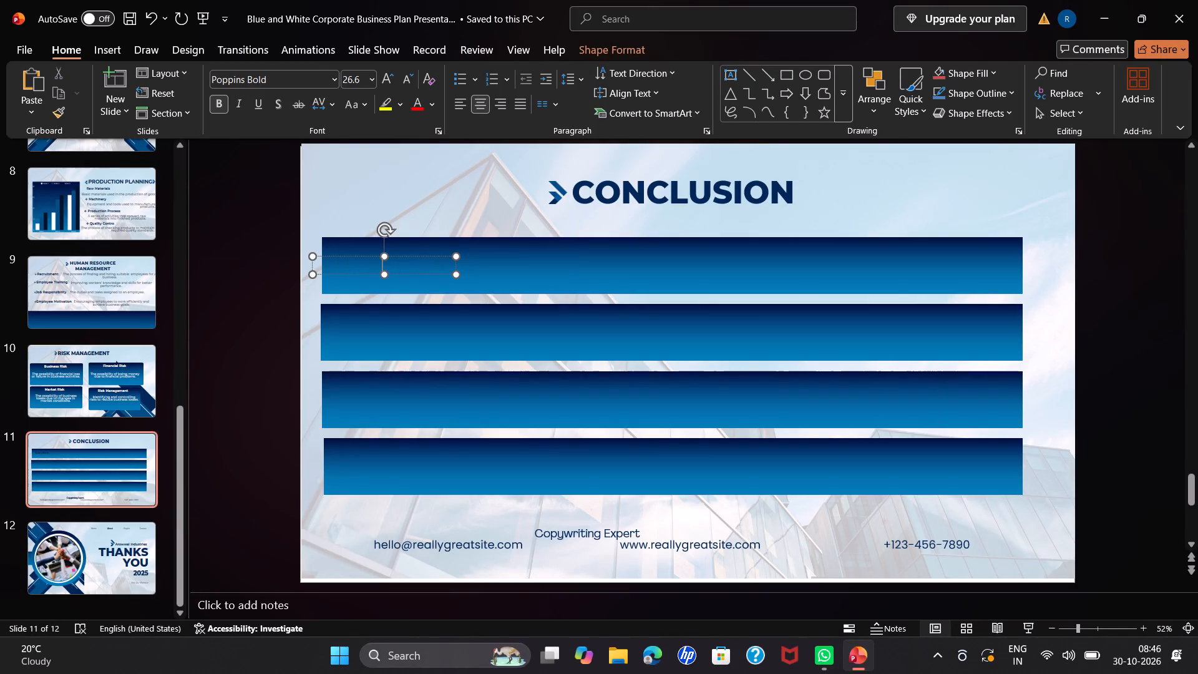
pyautogui.hotkey('ctrl', 'c')
pyautogui.hotkey('ctrl', 'v')
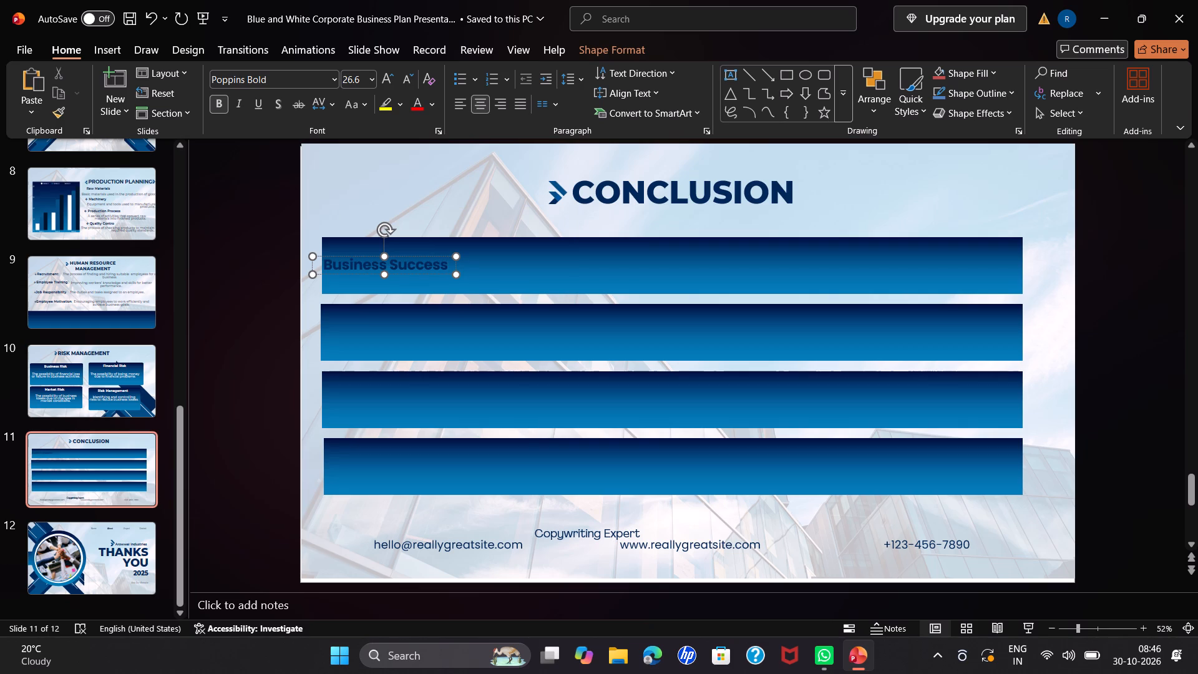
# Shift the "Business Success" heading slightly right so its text box sits inside the first blue box's left edge.
pyautogui.click(458, 268)
pyautogui.click(452, 265)
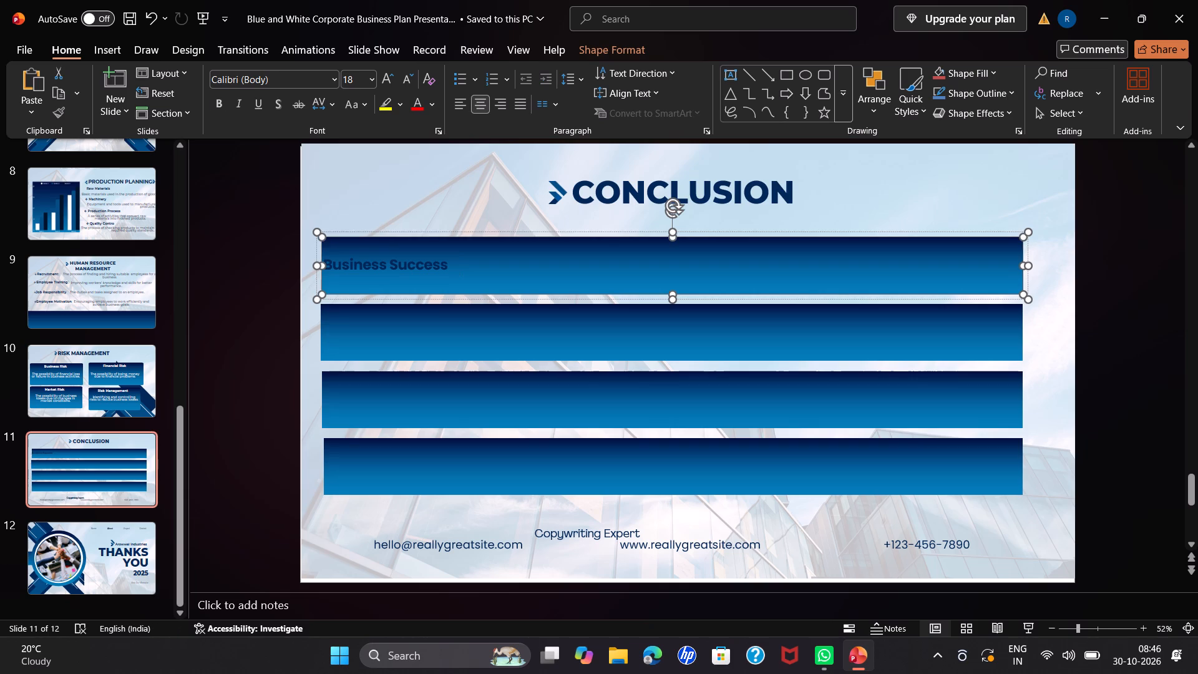
pyautogui.click(444, 263)
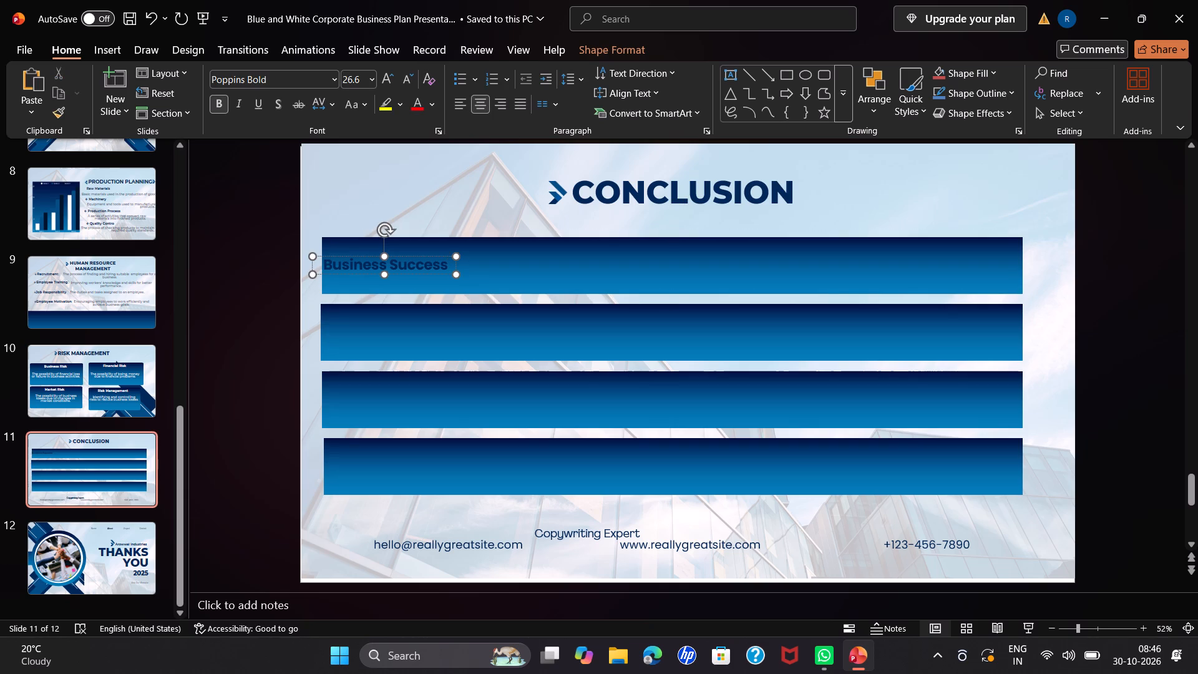
pyautogui.moveTo(455, 265); pyautogui.dragTo(467, 265)
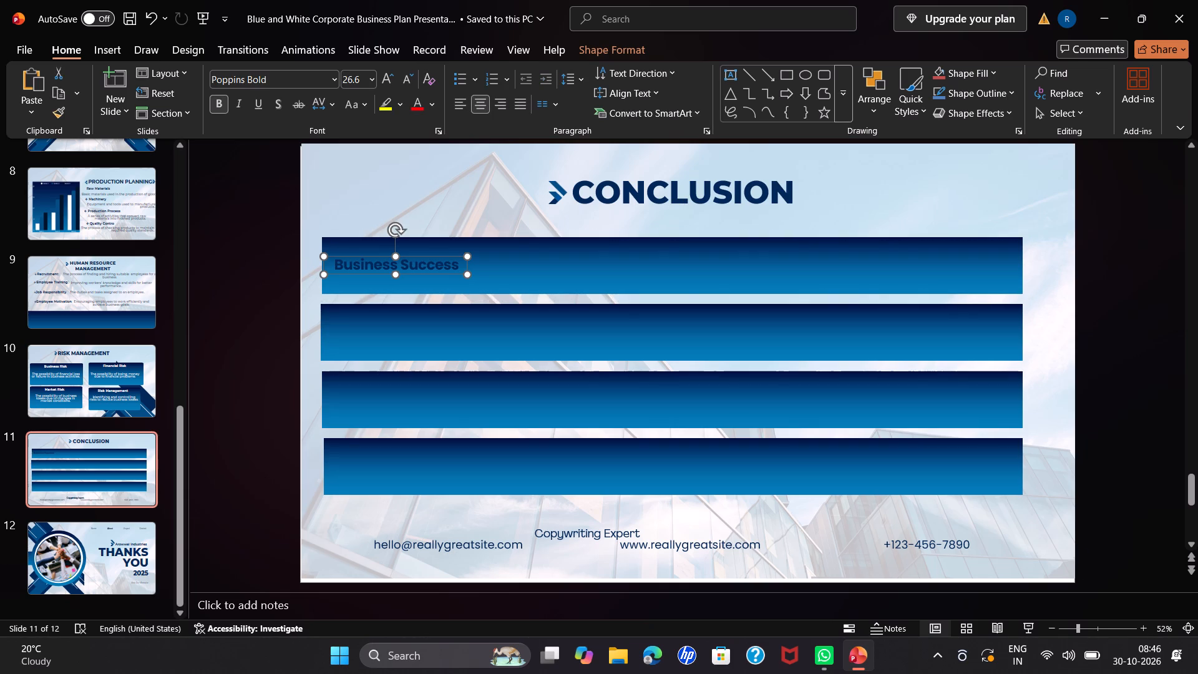
# Set the "Business Success" heading's font size to 32.
pyautogui.moveTo(457, 265); pyautogui.dragTo(457, 265)
pyautogui.moveTo(457, 265); pyautogui.dragTo(348, 254)
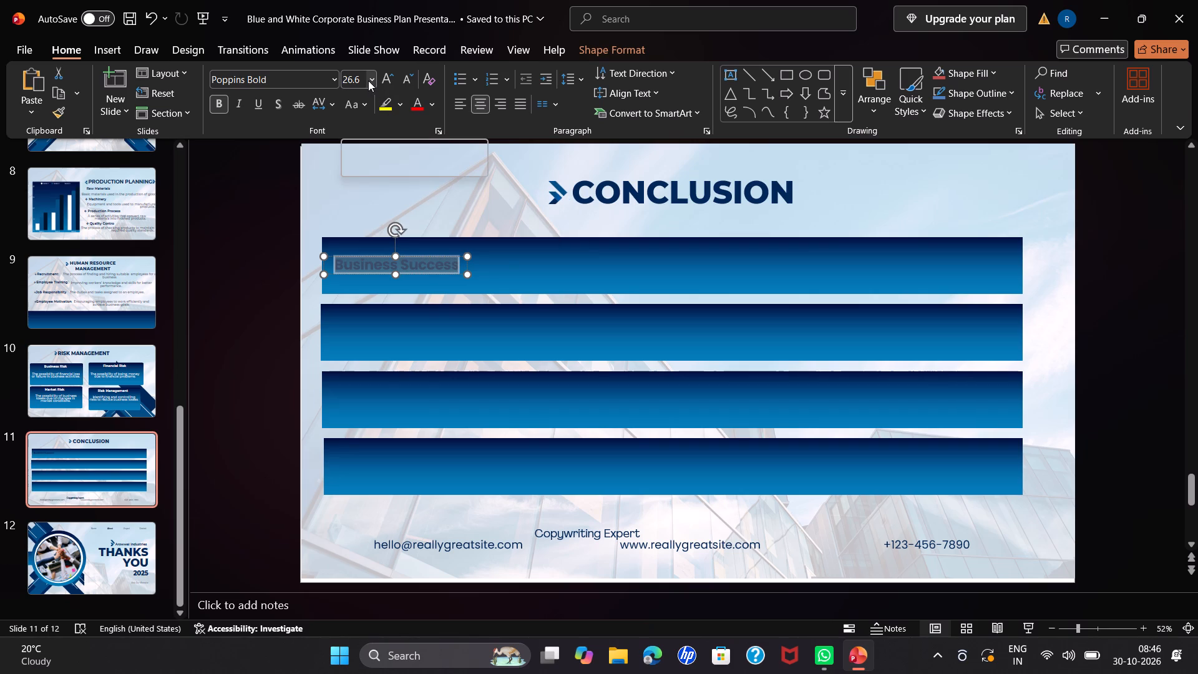
pyautogui.click(371, 76)
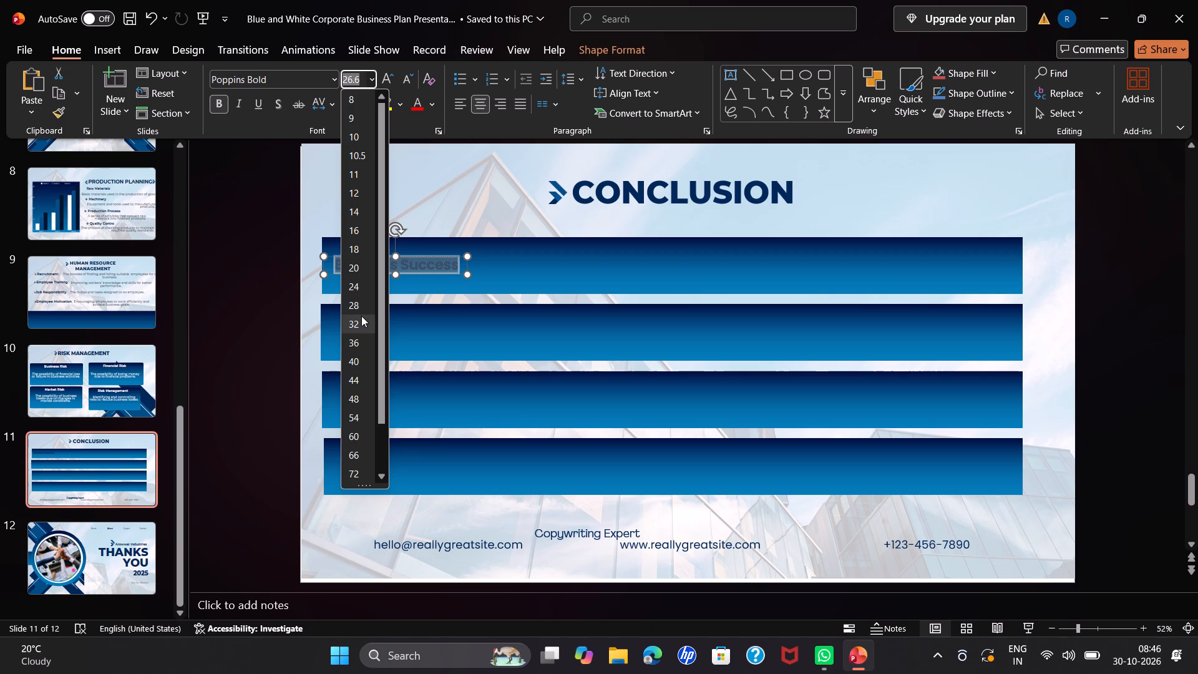
pyautogui.moveTo(359, 322); pyautogui.dragTo(358, 328)
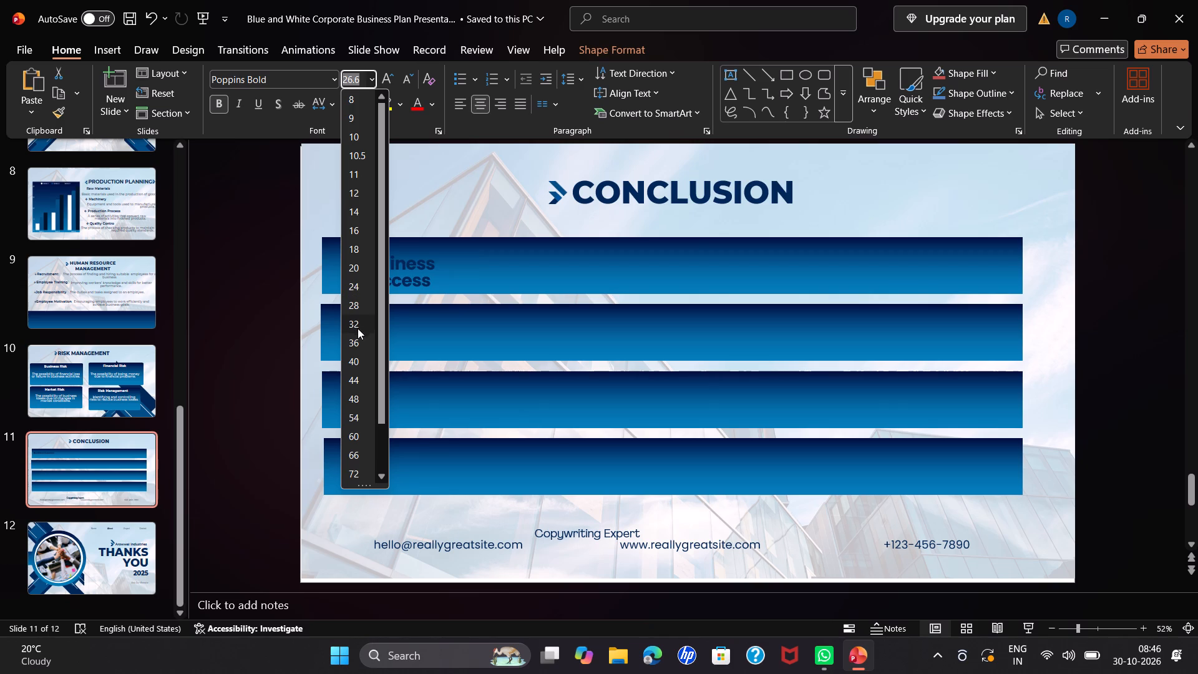
# Set the "Business Success" heading's font size to 36.
pyautogui.moveTo(358, 328); pyautogui.dragTo(356, 338)
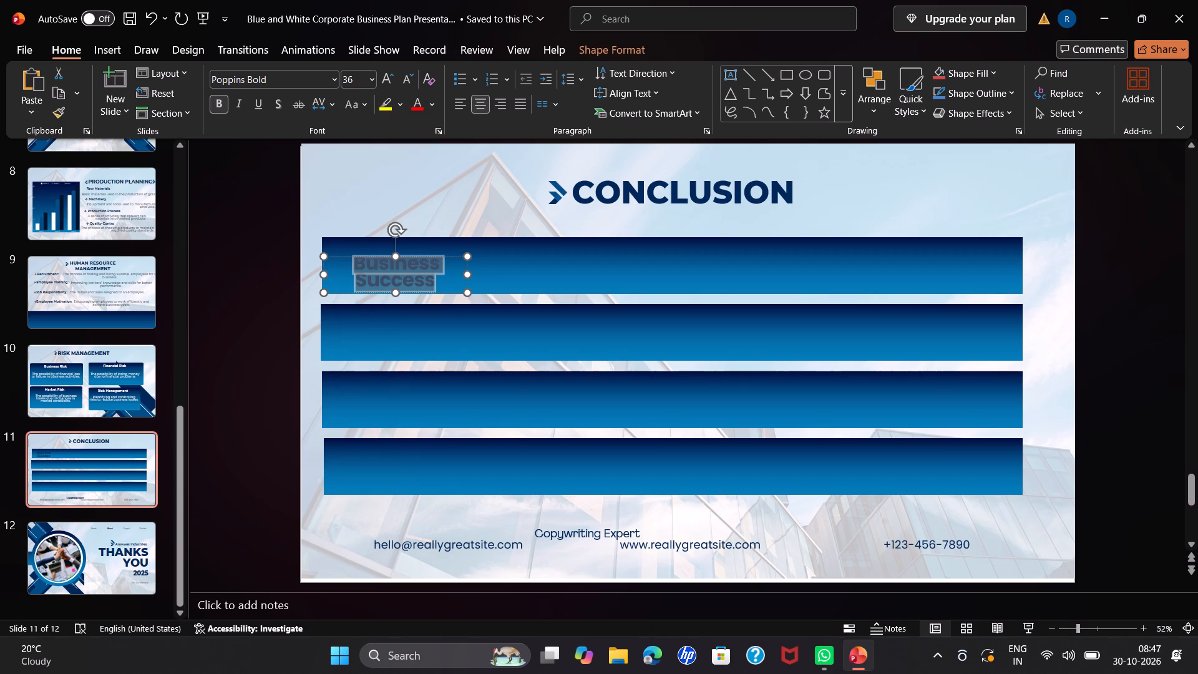
pyautogui.moveTo(467, 275); pyautogui.dragTo(477, 272)
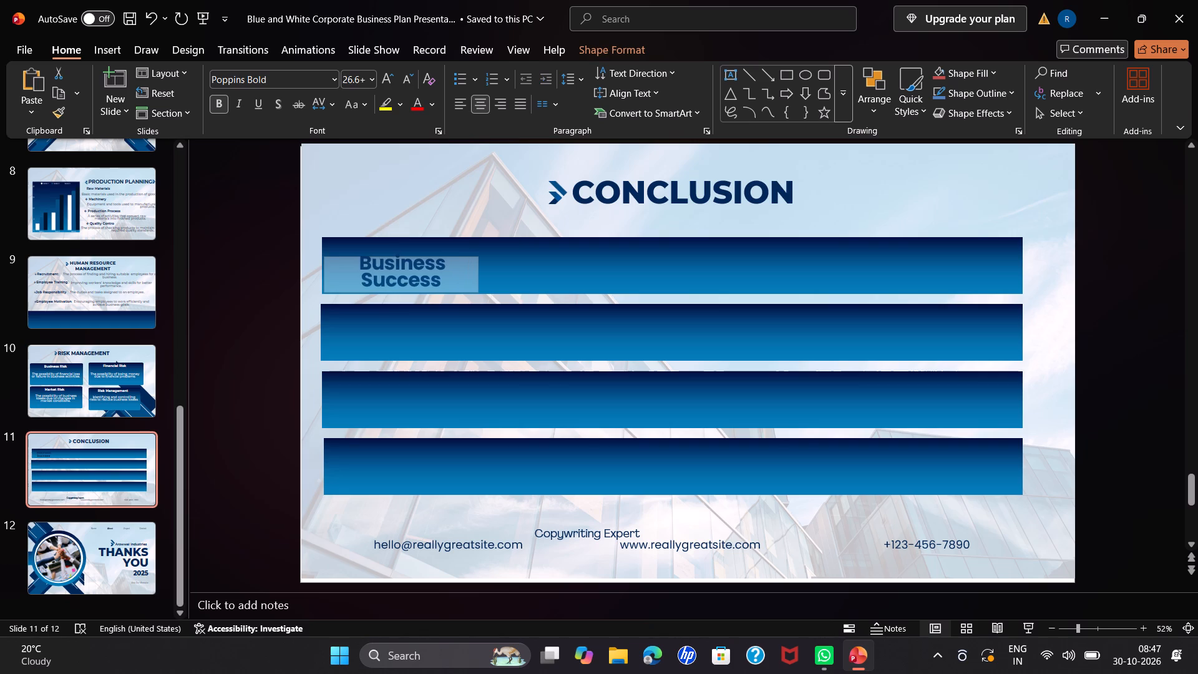
pyautogui.moveTo(477, 272); pyautogui.dragTo(509, 270)
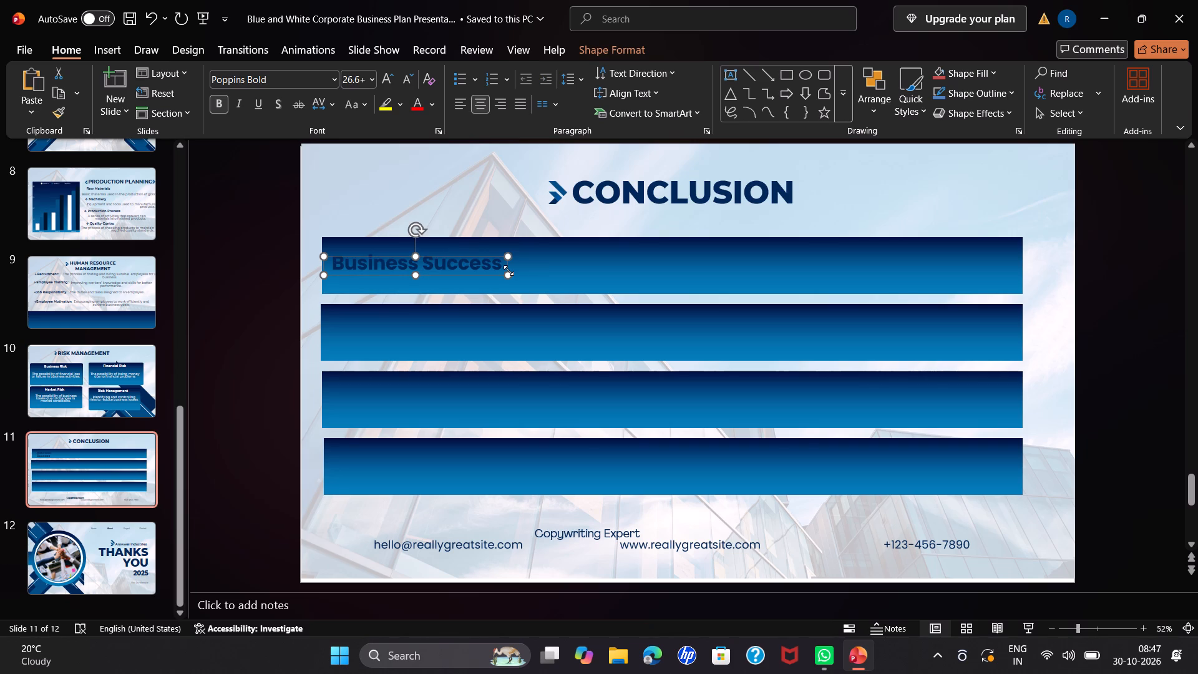